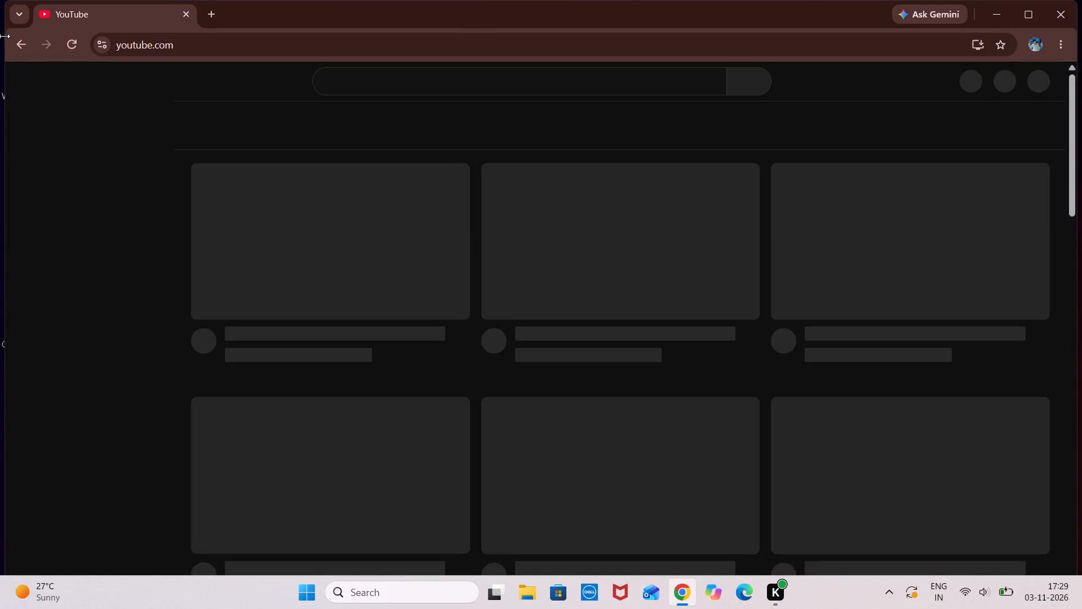
Reposition the YouTube browser window and maximize it to fill the screen.
left_click_drag(3, 32, 0, 22)
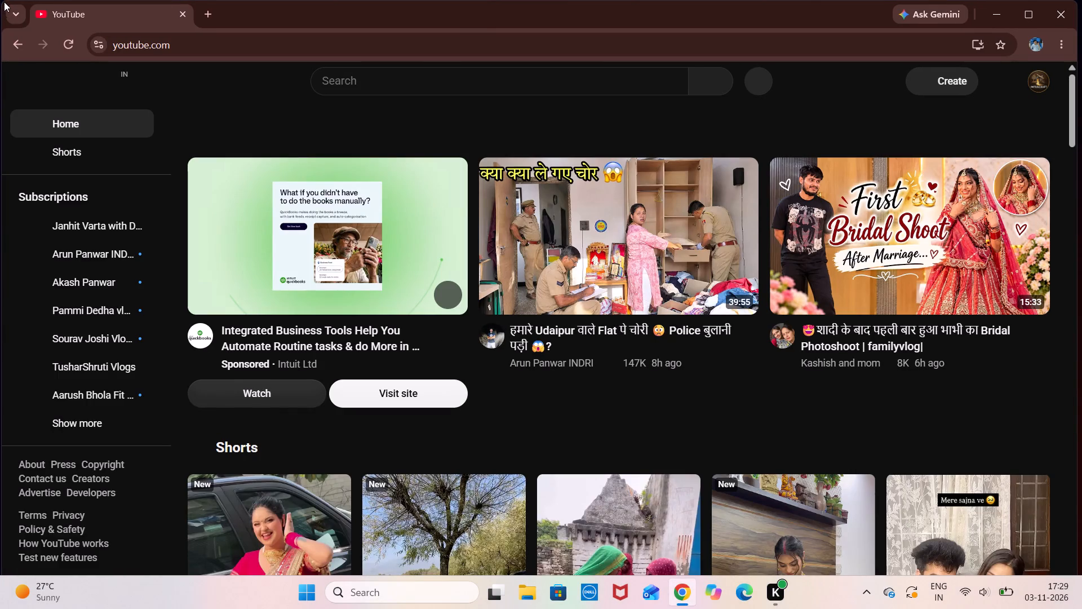
left_click(1, 1)
scroll(0, 0, "left", 1)
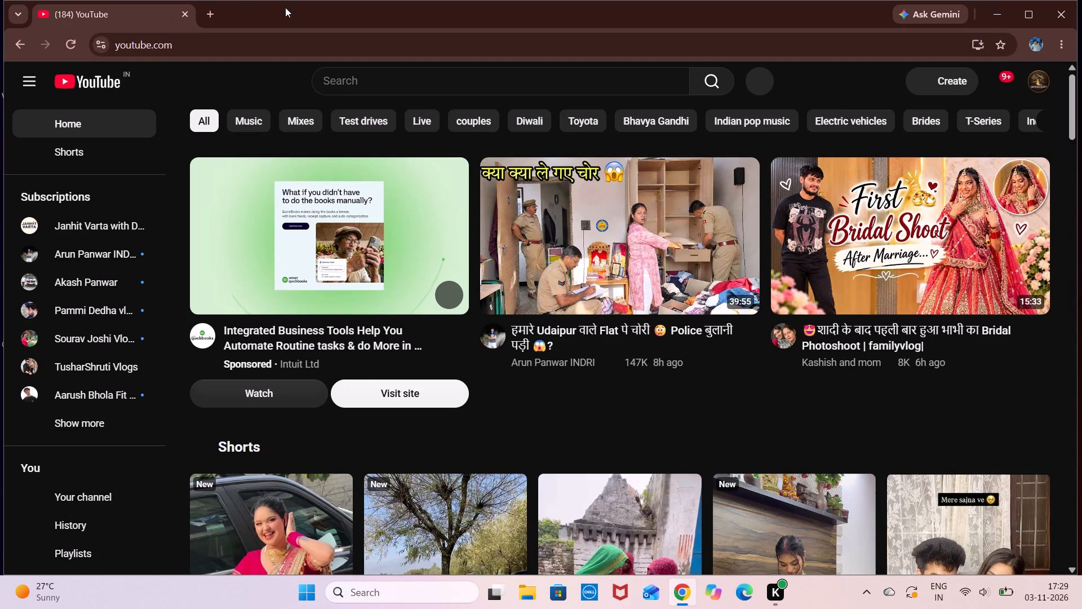
left_click_drag(285, 7, 281, 118)
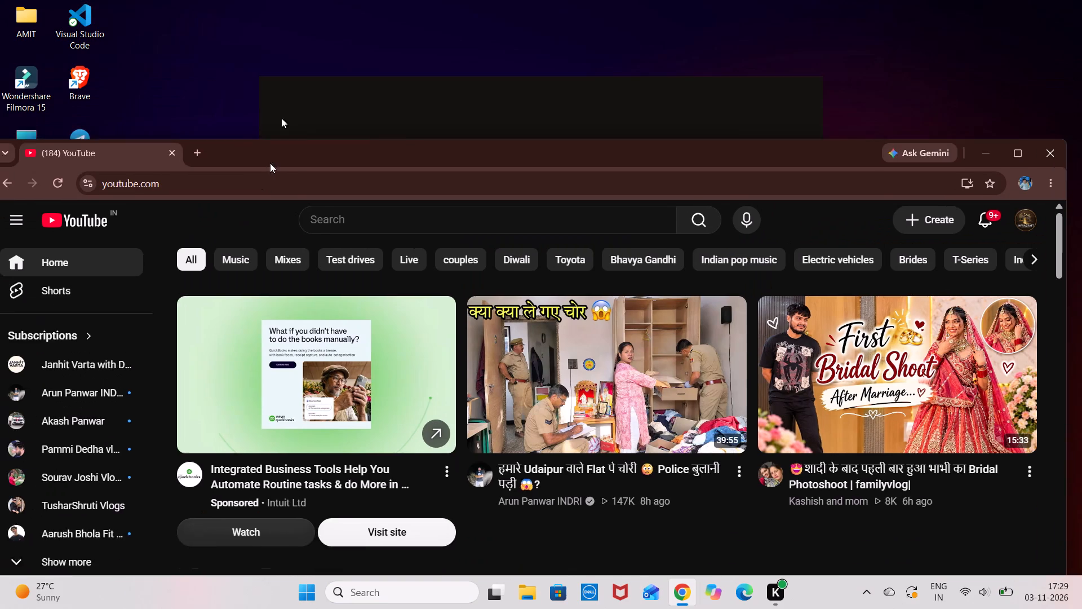
left_click_drag(281, 118, 291, 1)
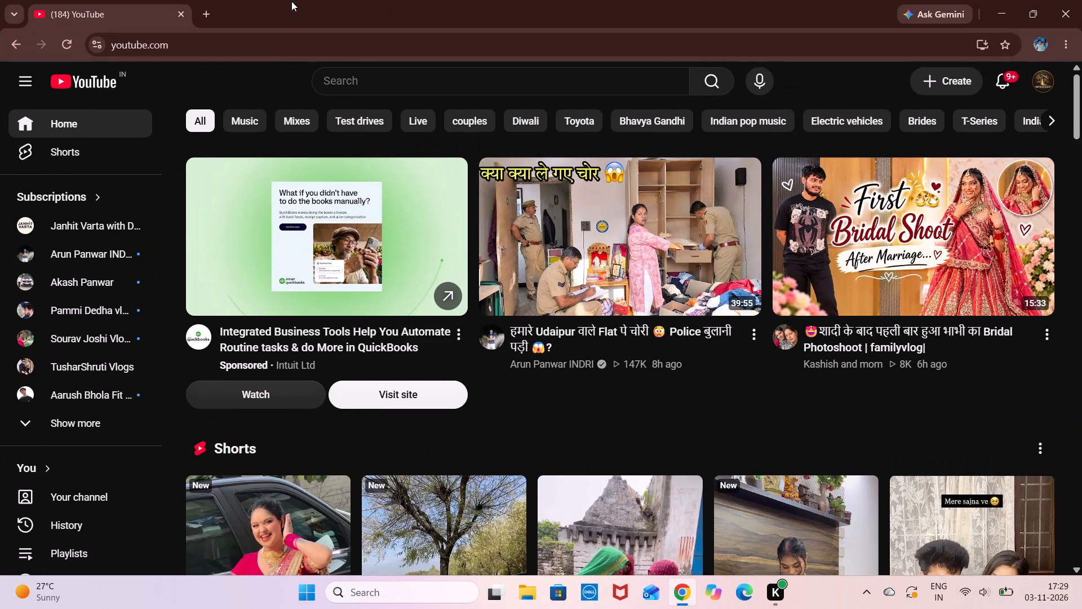
Open the Udaipur flat vlog from the first row of the home feed and return to the feed.
left_click(697, 370)
scroll(697, 370, "down", 3)
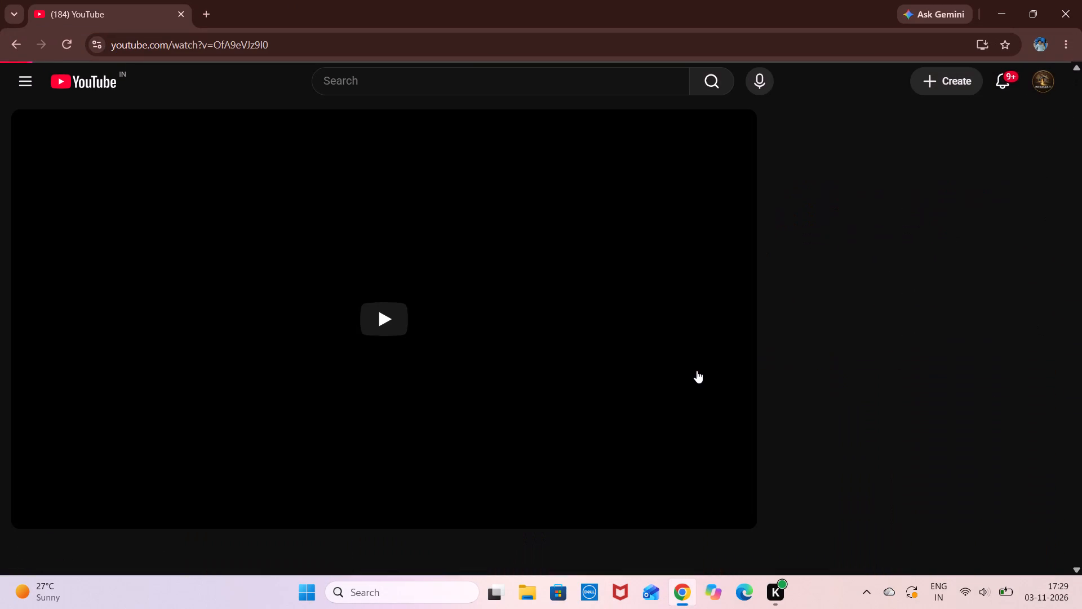
scroll(697, 370, "down", 1)
scroll(697, 370, "right", 14)
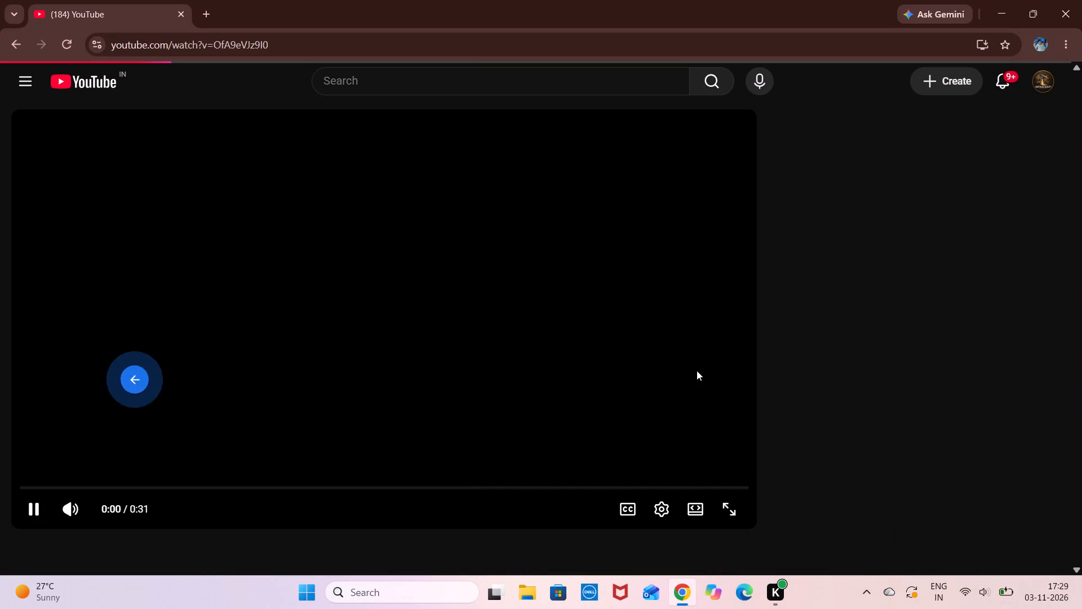
scroll(613, 358, "left", 2)
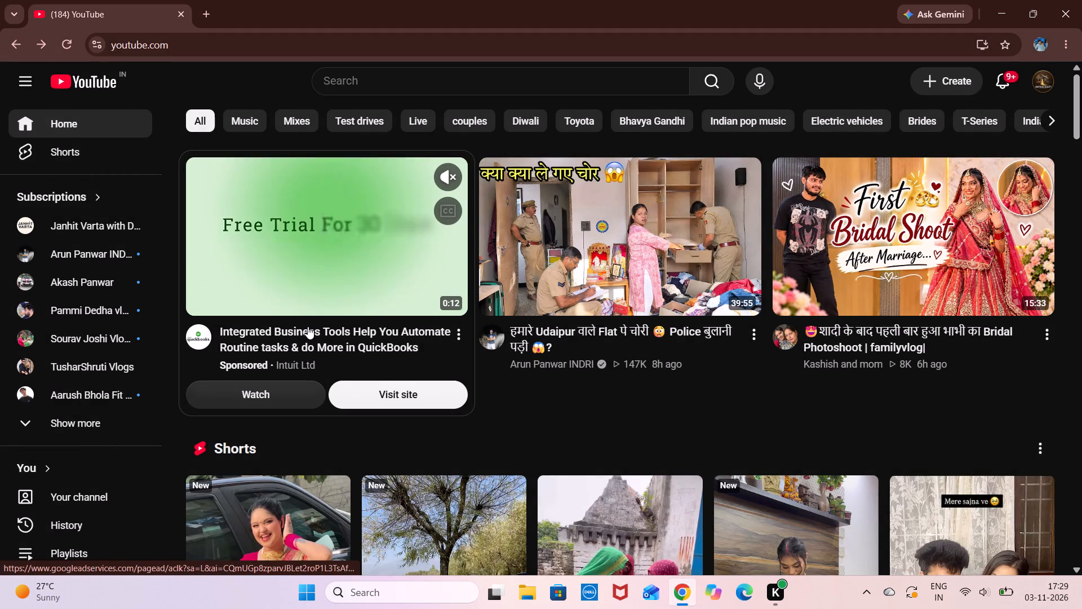
Watch the first Short in the home feed's upper Shorts row and return to the feed.
scroll(308, 326, "down", 1)
left_click(264, 458)
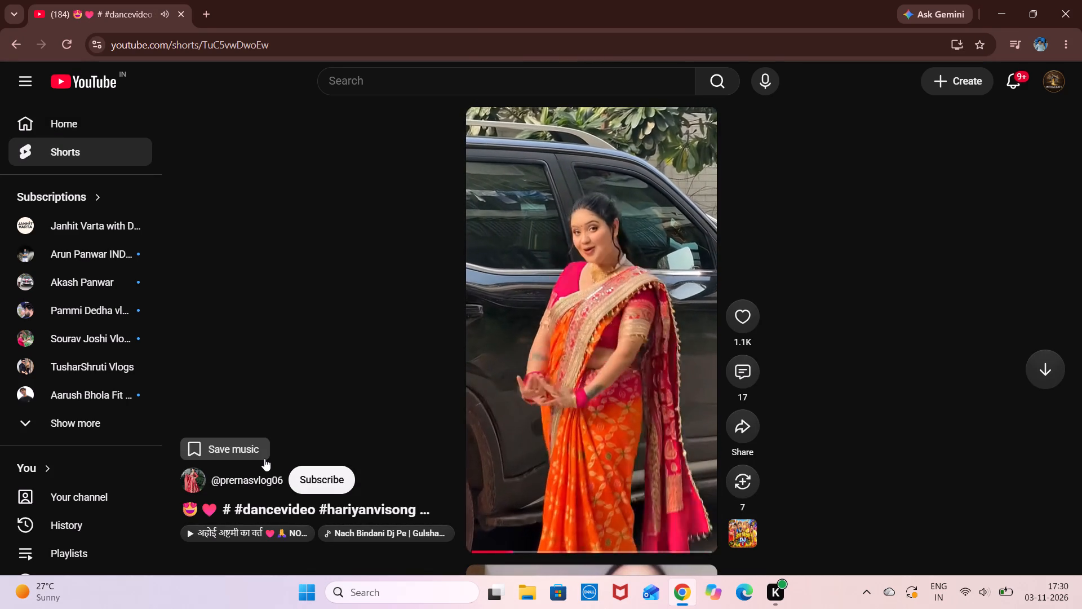
scroll(264, 458, "right", 15)
Browse the home feed's recommendations down to the second Shorts row.
scroll(442, 469, "down", 3)
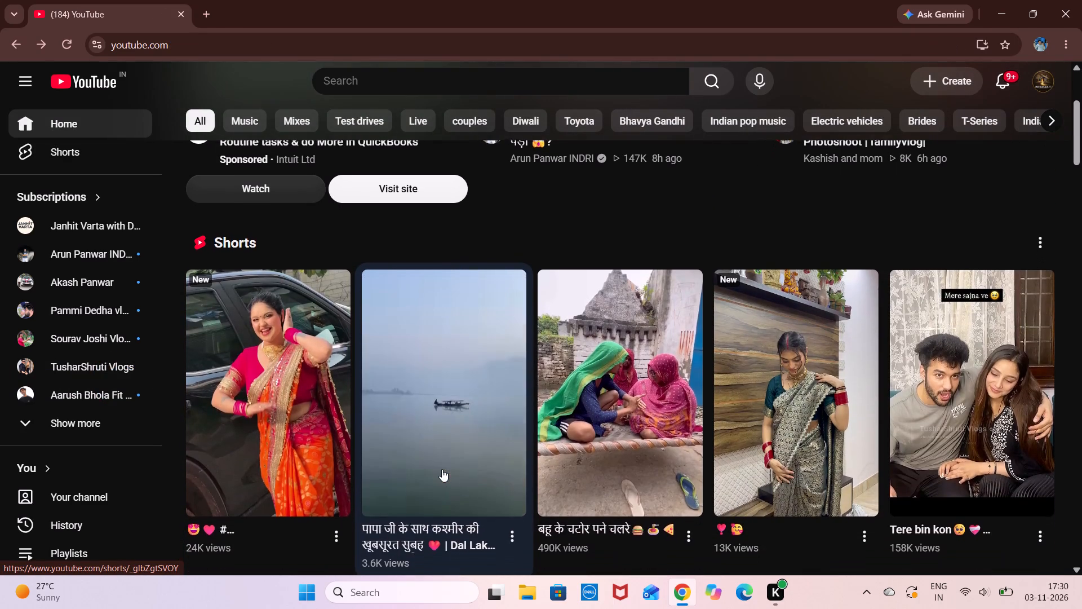
scroll(442, 469, "down", 4)
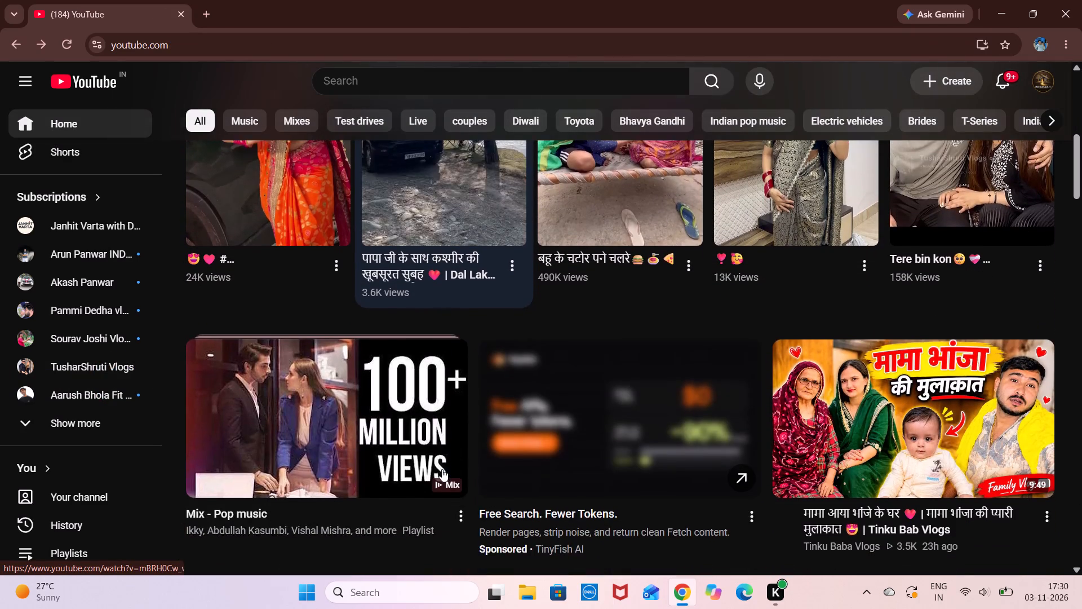
scroll(442, 469, "down", 5)
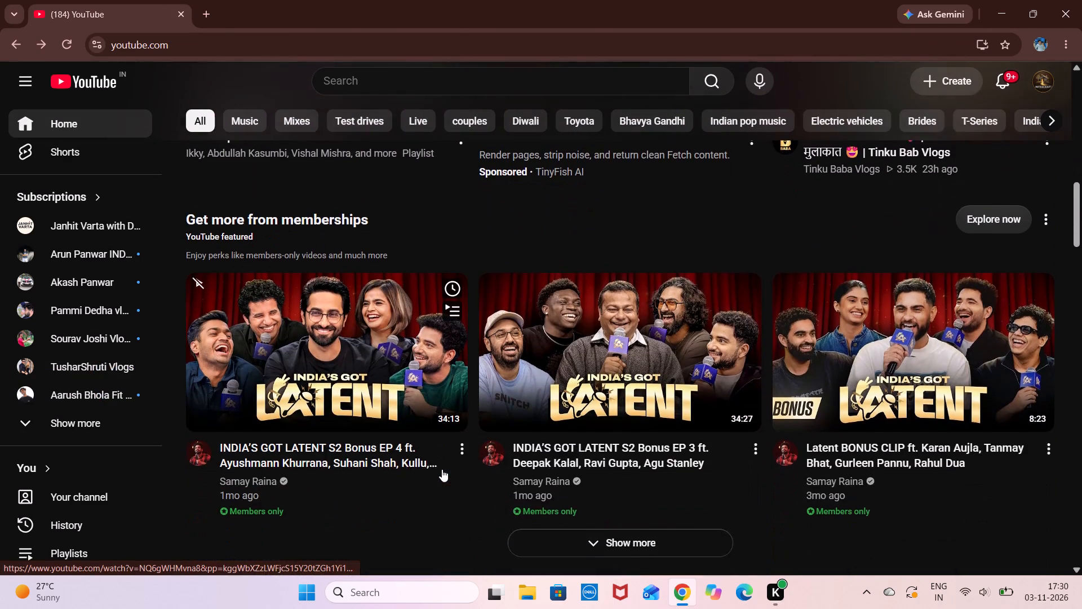
scroll(442, 469, "down", 2)
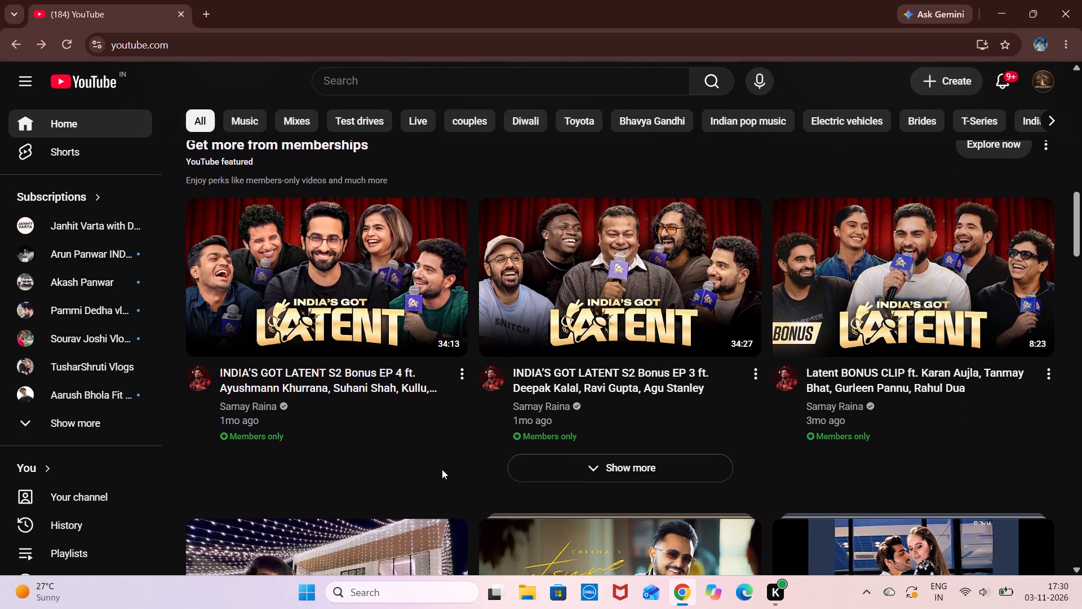
scroll(442, 469, "down", 2)
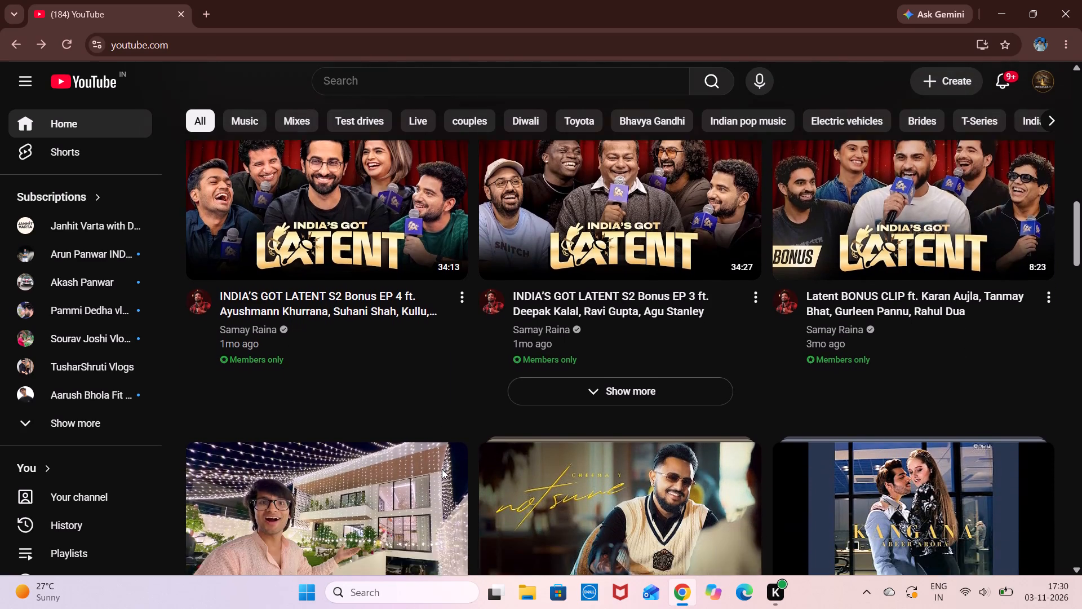
scroll(442, 469, "down", 4)
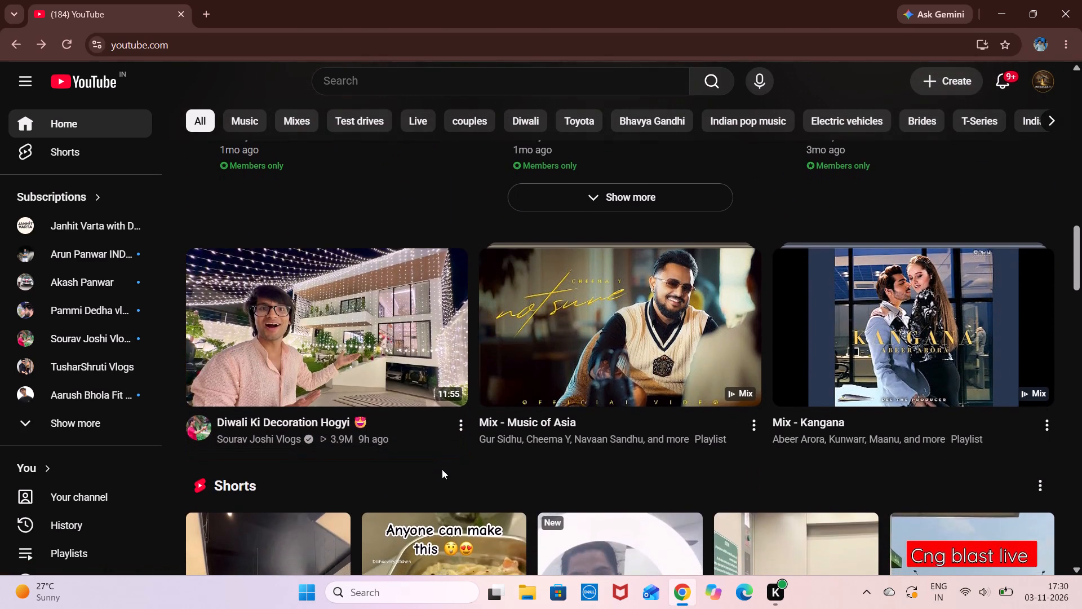
scroll(442, 469, "down", 4)
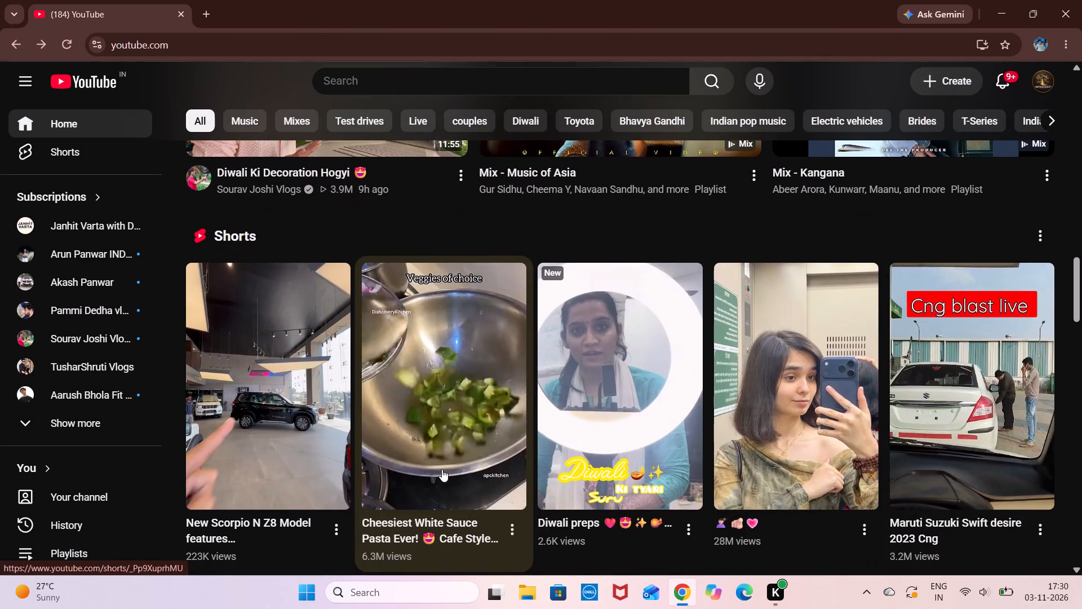
scroll(442, 469, "down", 1)
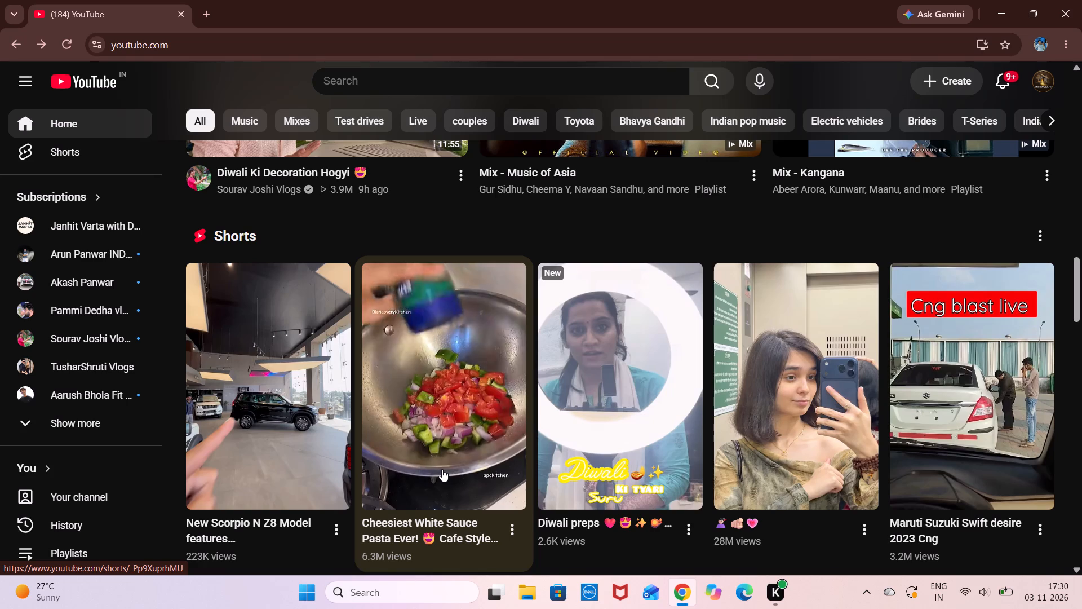
scroll(442, 469, "down", 3)
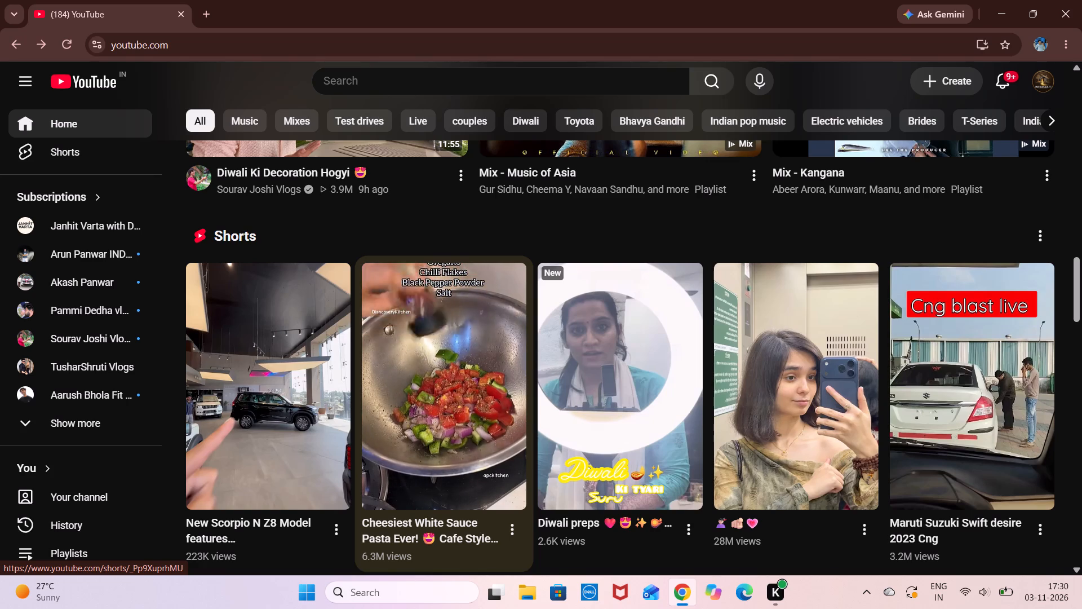
scroll(442, 469, "down", 1)
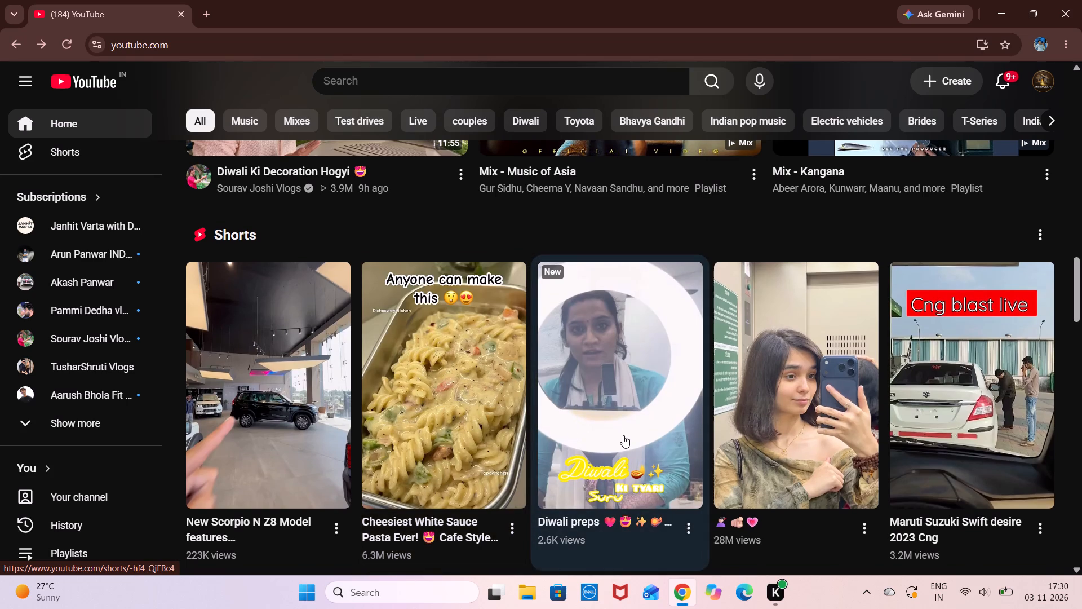
Watch the "Diwali preps" Short from the second Shorts row.
left_click(623, 435)
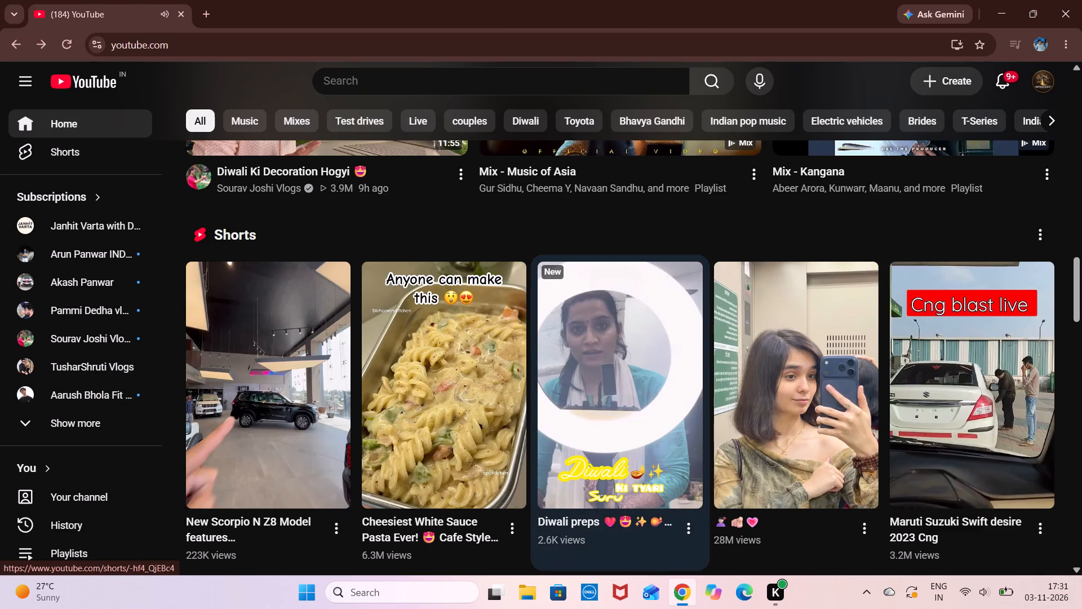
Watch the "Maruti Suzuki Swift desire 2023 Cng" Short and return to the home feed.
left_click(919, 438)
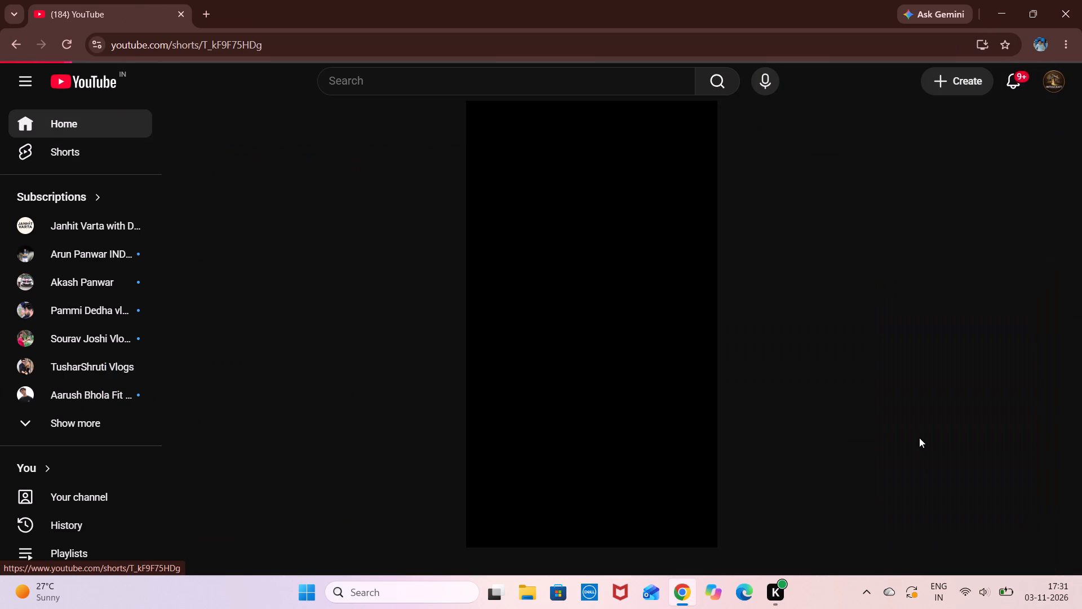
scroll(863, 439, "left", 1)
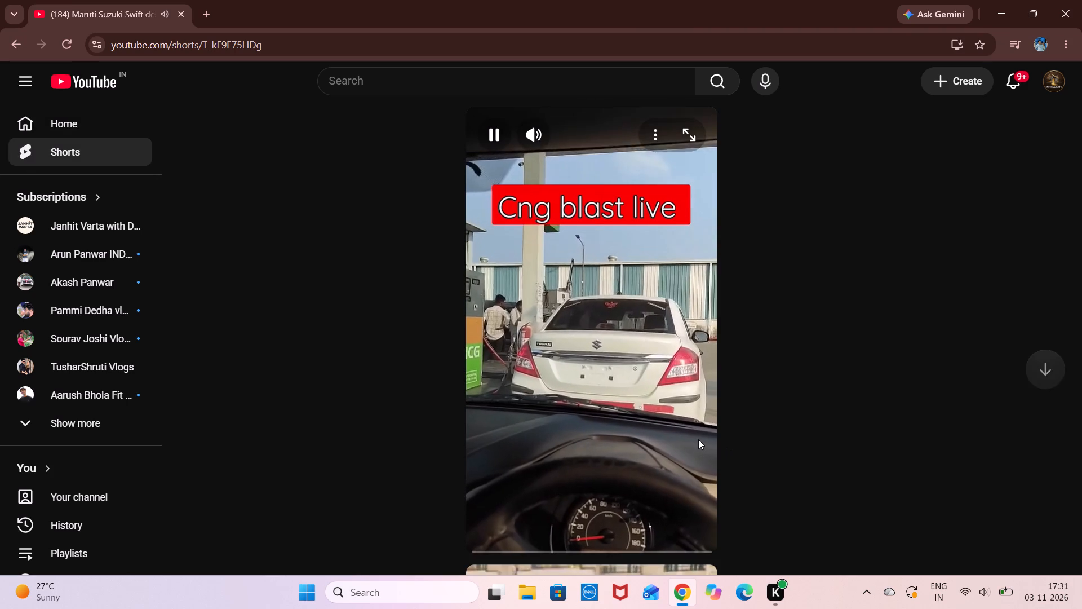
scroll(698, 439, "left", 1)
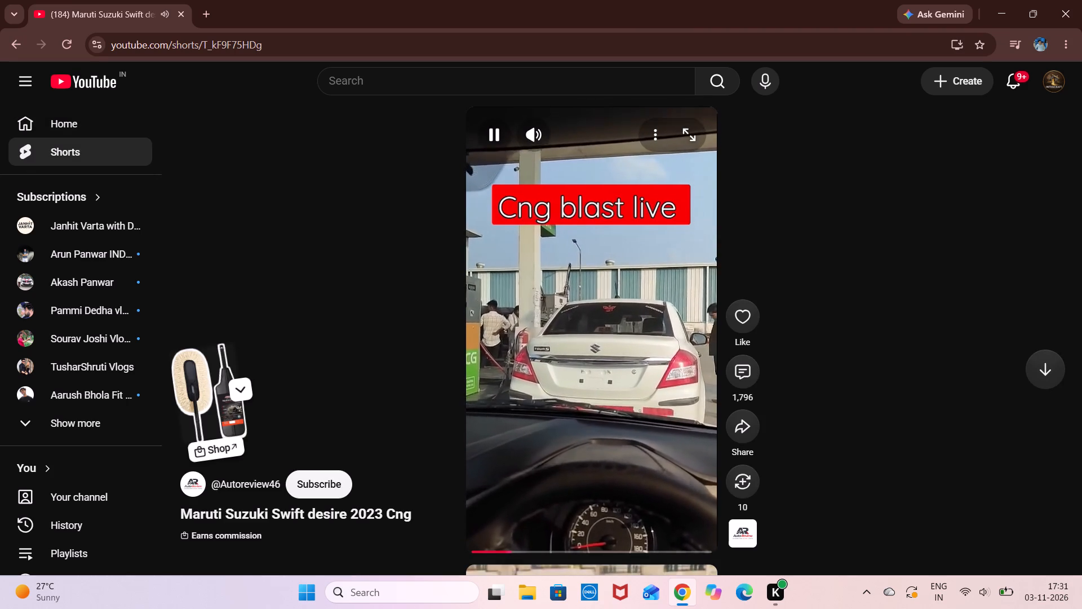
scroll(698, 439, "left", 1)
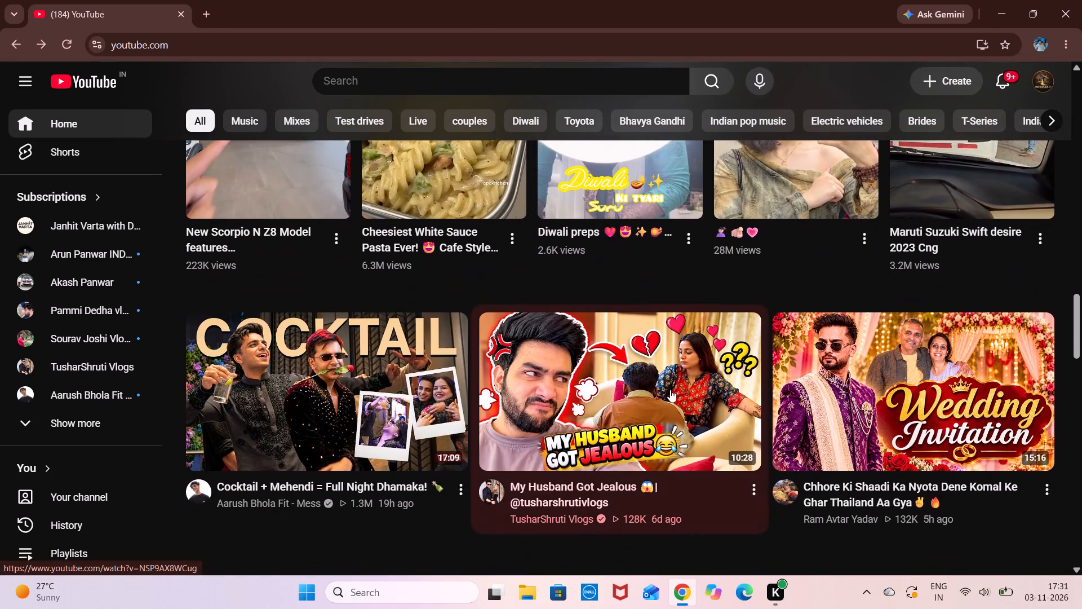
Browse the home feed's video recommendations below the second Shorts row, past the featured music videos.
scroll(670, 390, "down", 1)
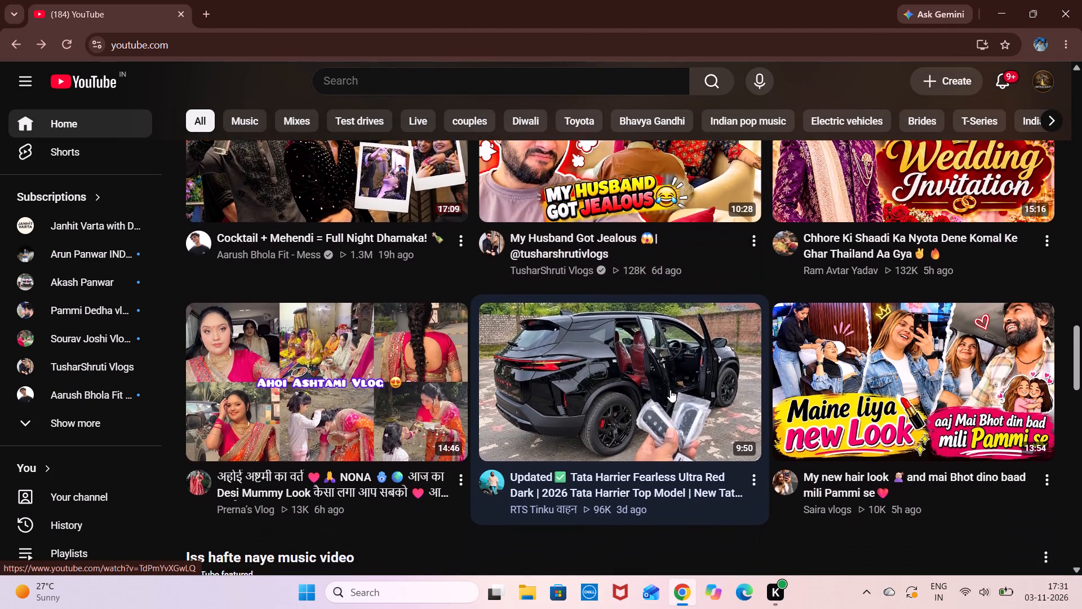
scroll(670, 390, "down", 3)
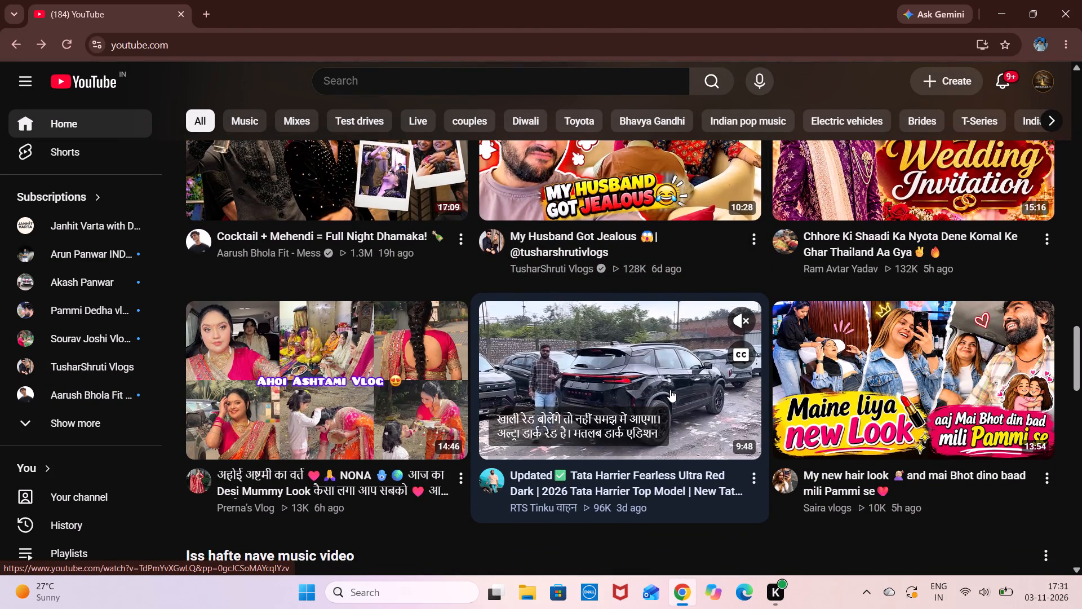
scroll(670, 390, "down", 2)
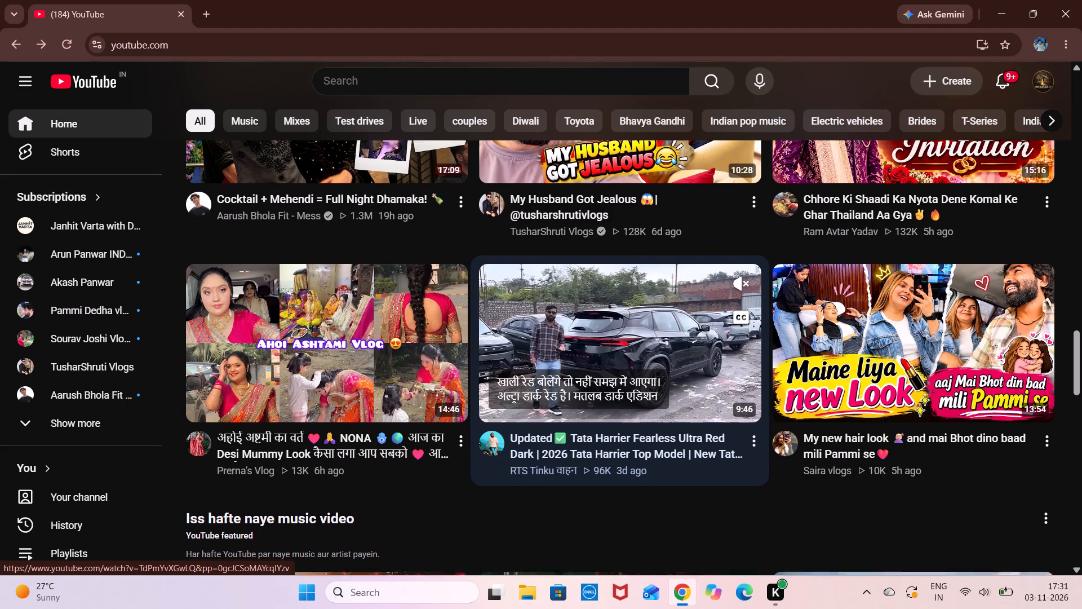
scroll(670, 390, "down", 2)
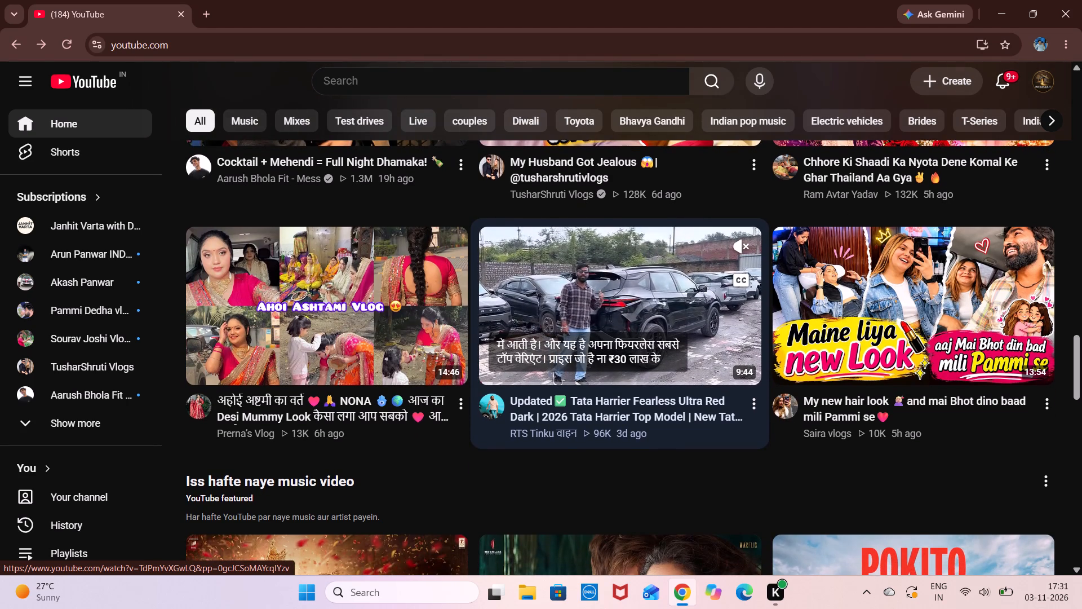
scroll(670, 390, "down", 10)
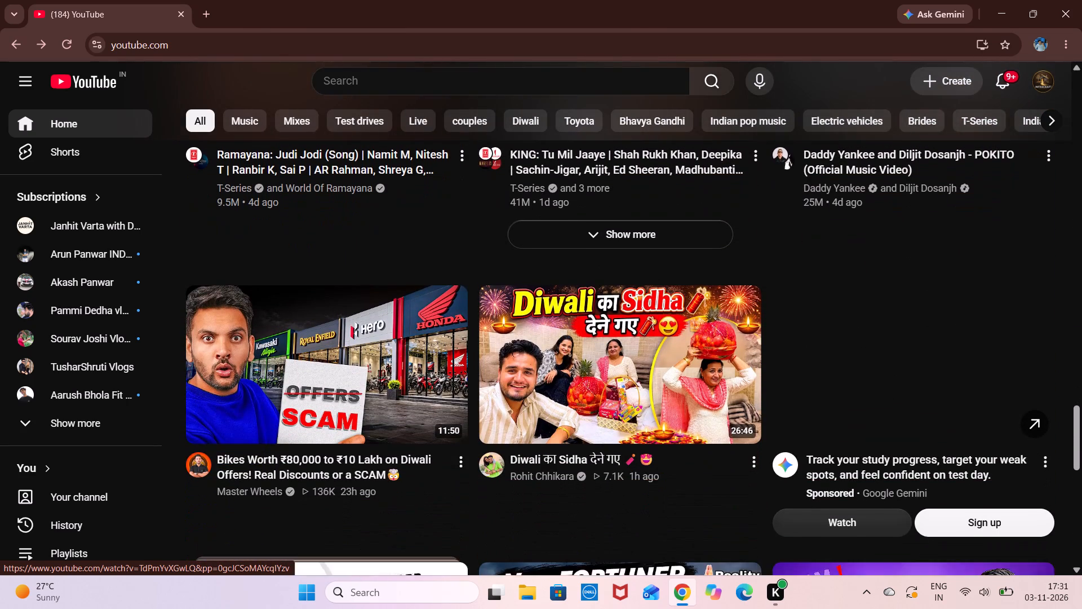
scroll(670, 390, "down", 4)
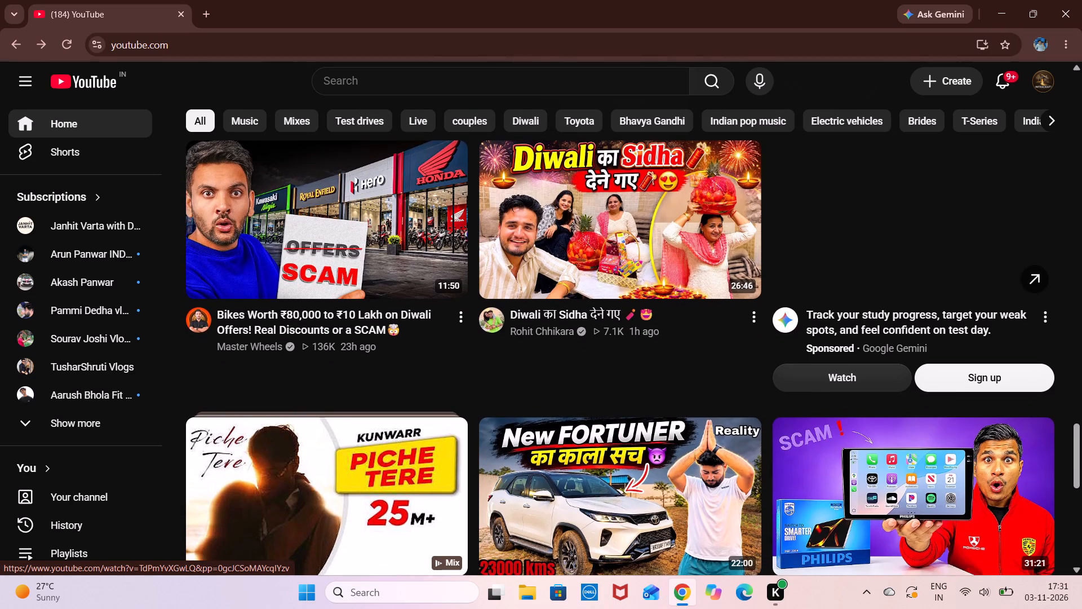
scroll(670, 390, "down", 3)
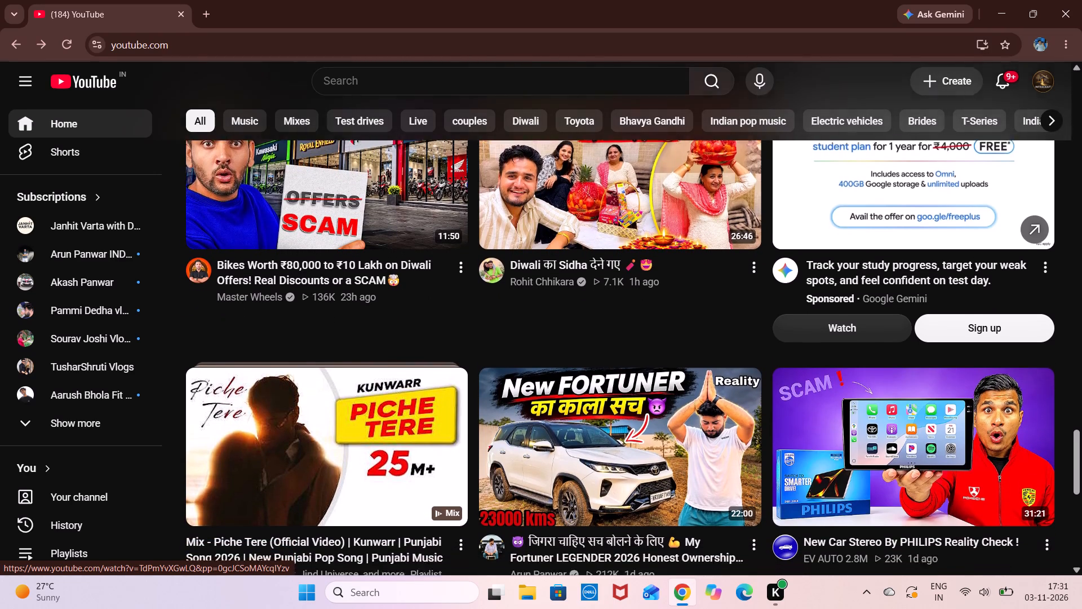
scroll(670, 390, "down", 2)
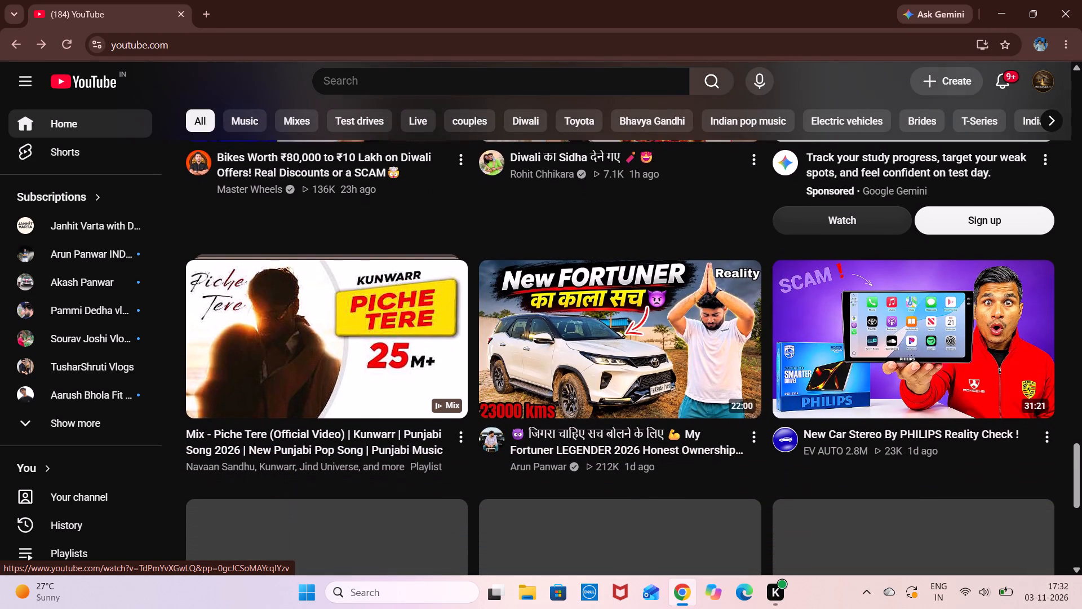
scroll(670, 390, "down", 1)
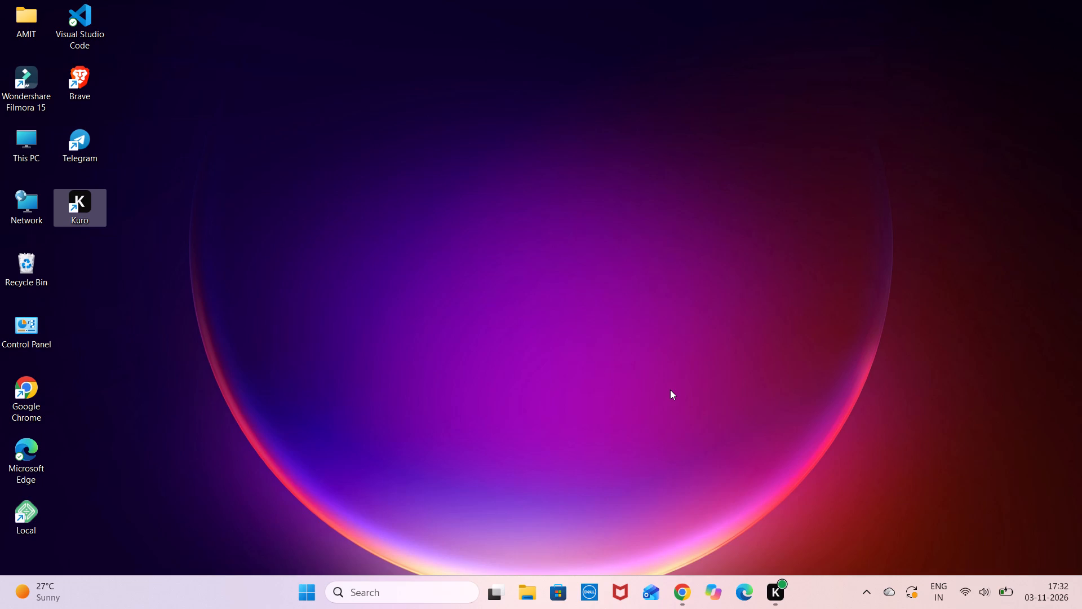
Launch Wondershare Filmora 15 from the desktop, maximize its window and start a new 16:9 project.
double_click(38, 69)
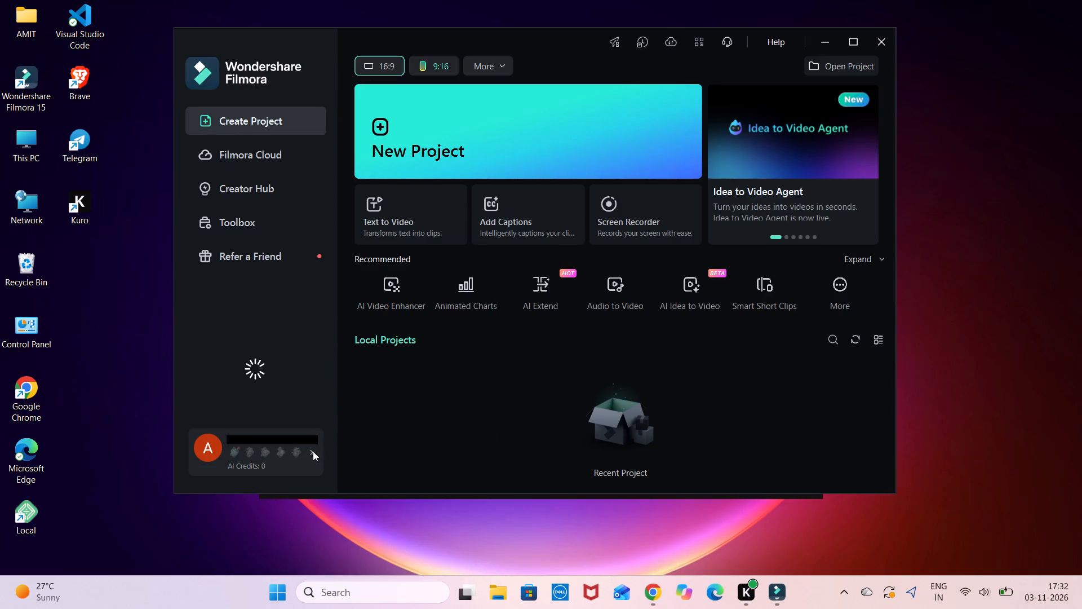
left_click(854, 47)
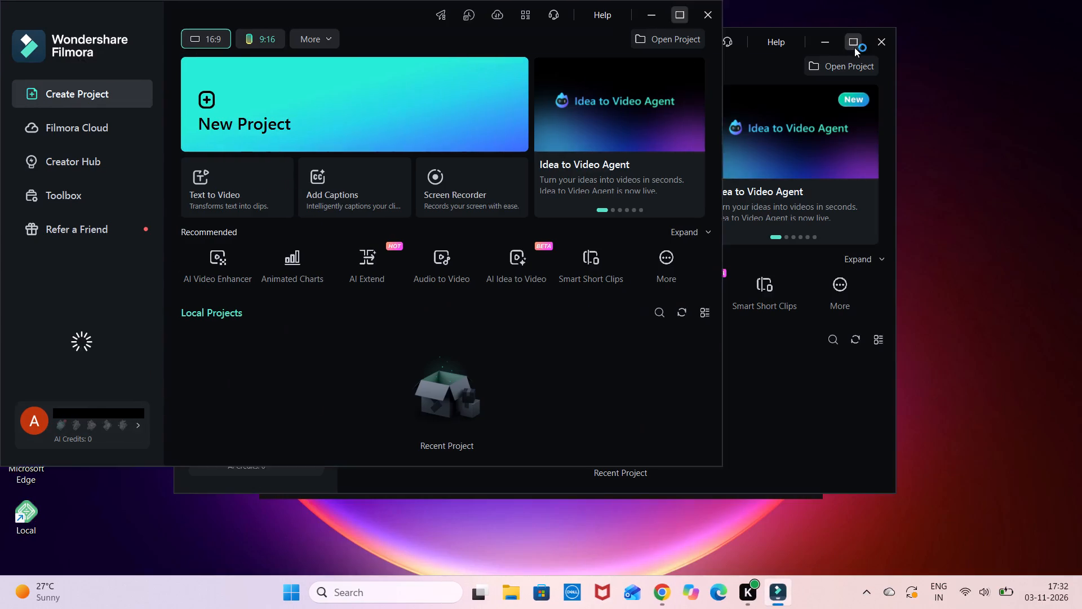
left_click(526, 132)
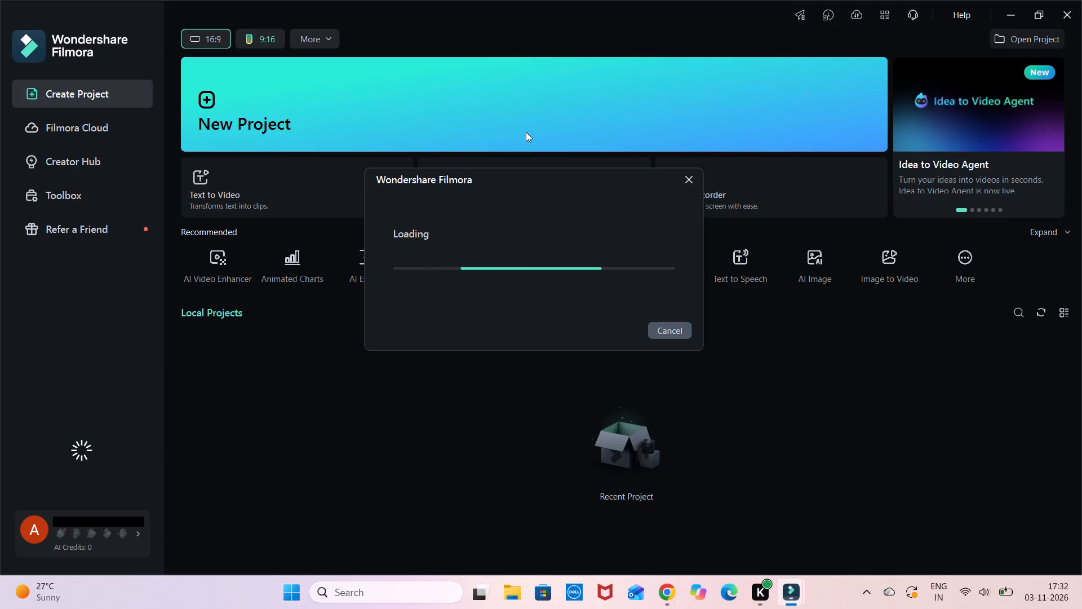
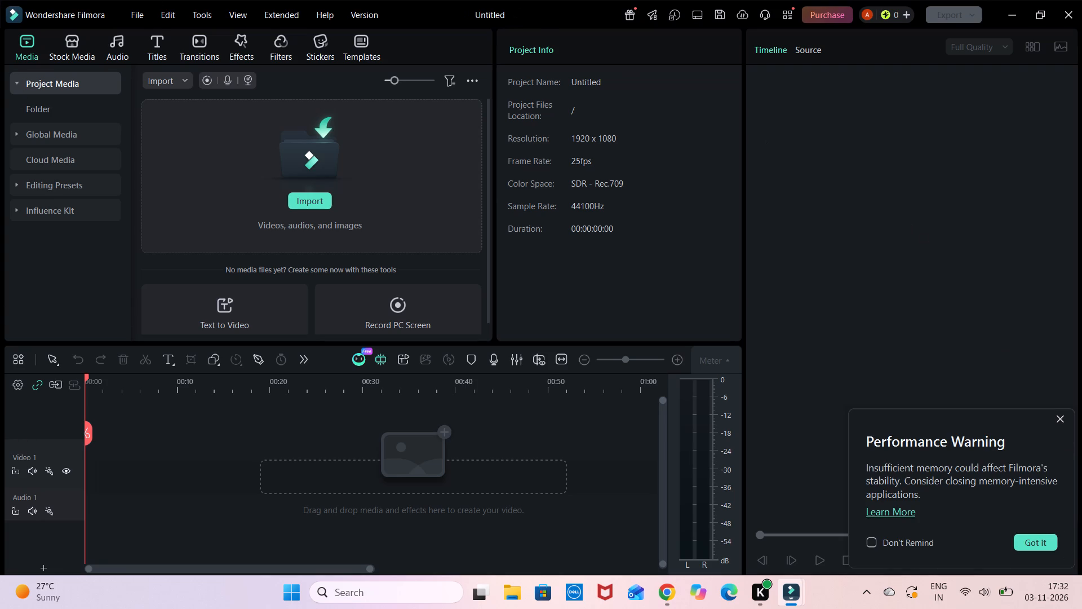
Import the WhatsApp video dated 2026-11-02 into the project media and place it at the start of the Video 1 track.
left_click(320, 206)
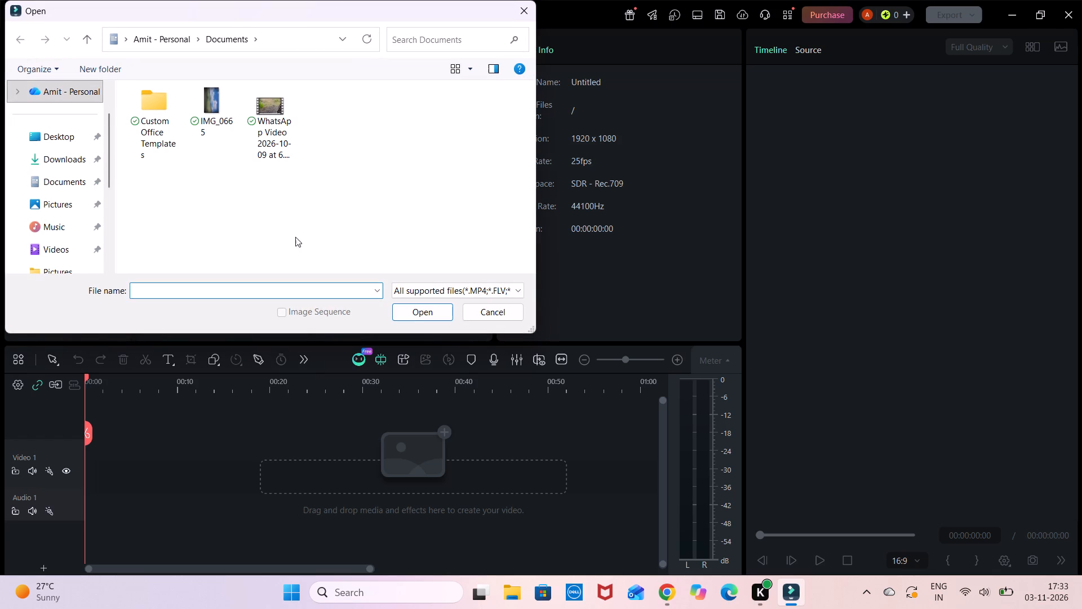
Place the WhatsApp video dated 2026-11-02 from Downloads at the start of Video 1, keeping the 1920x1080 25fps project settings.
left_click(65, 152)
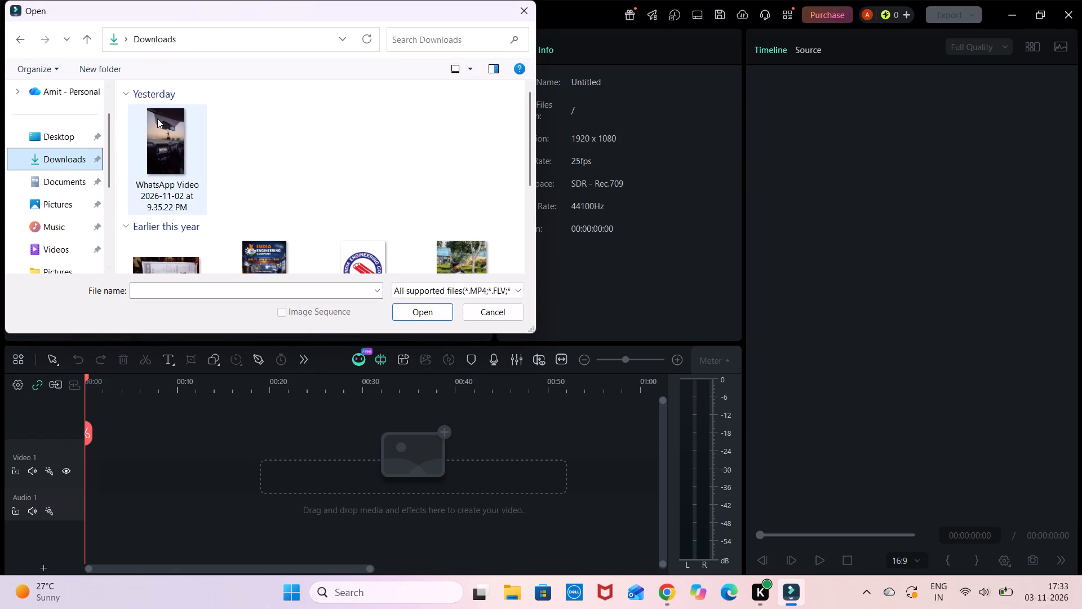
left_click_drag(160, 121, 85, 481)
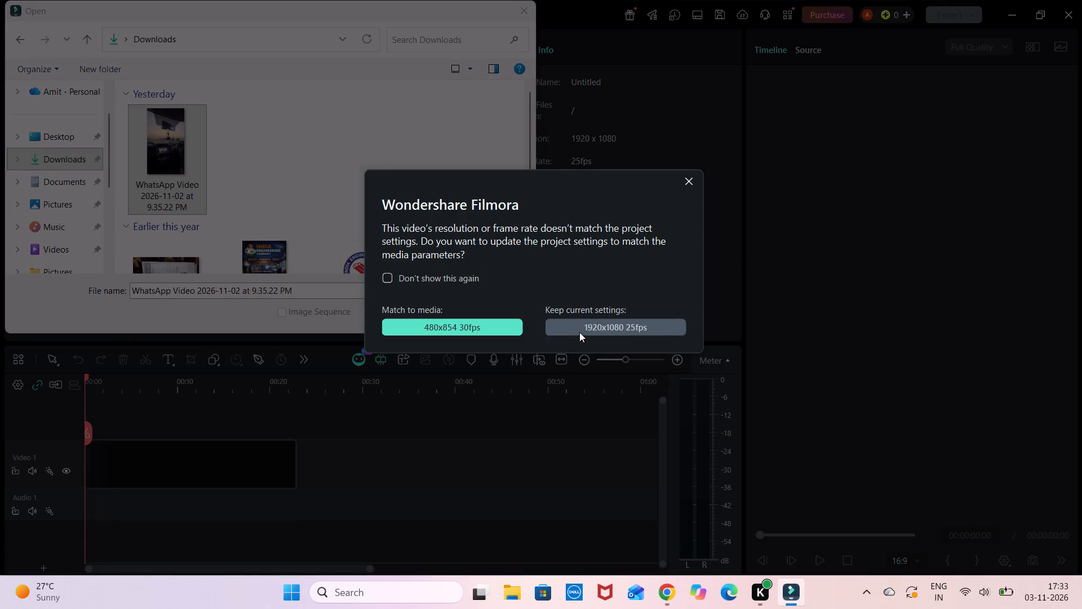
left_click(583, 324)
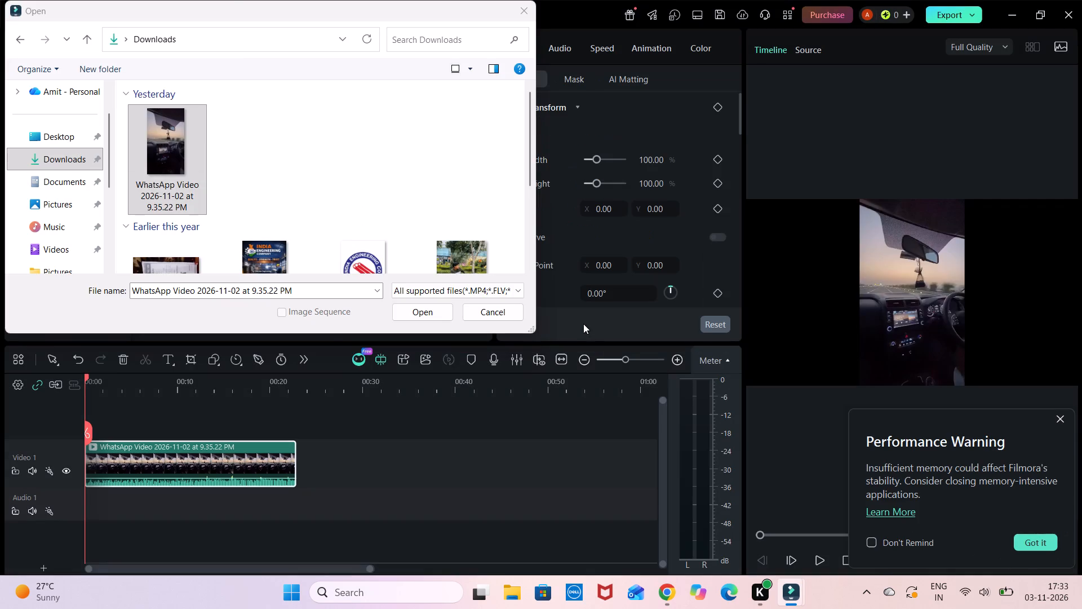
left_click(519, 9)
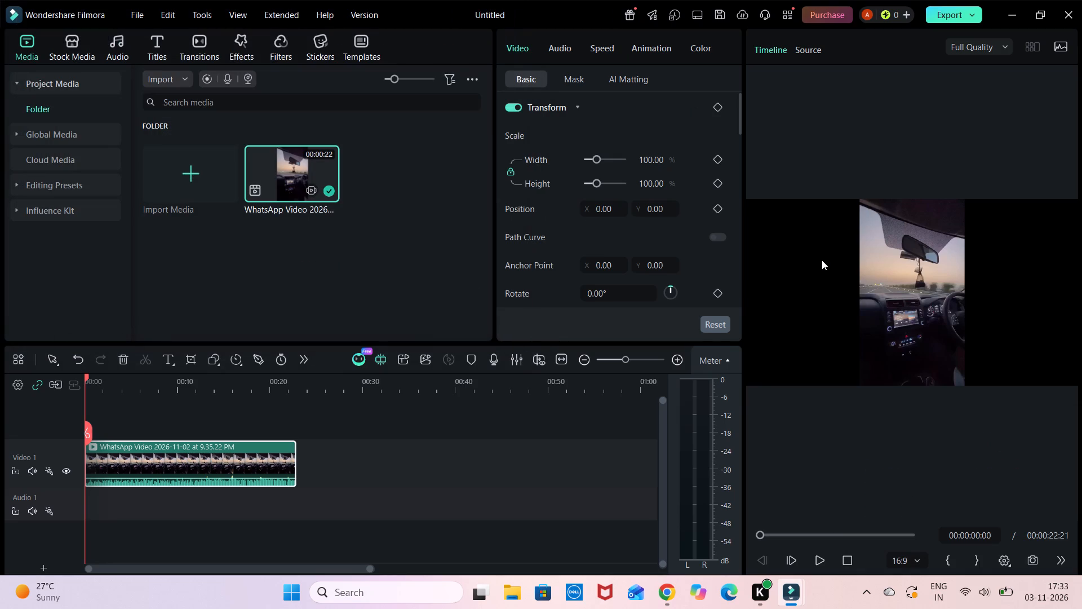
Enlarge the car-interior clip in the timeline preview and dismiss the performance warning.
scroll(822, 260, "up", 7, "ctrl")
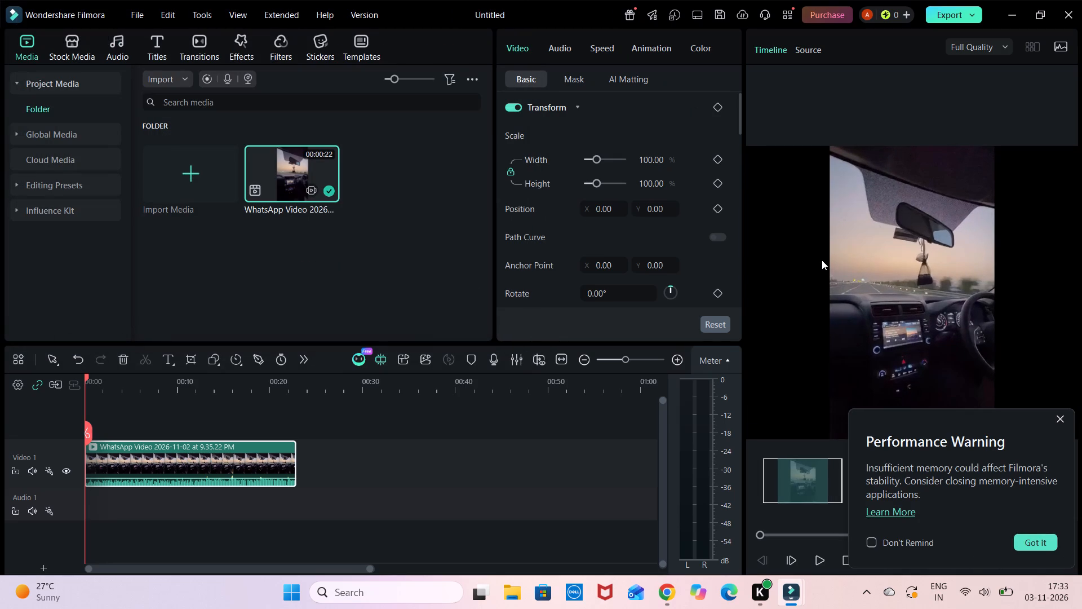
left_click(1063, 415)
scroll(914, 281, "up", 6, "ctrl")
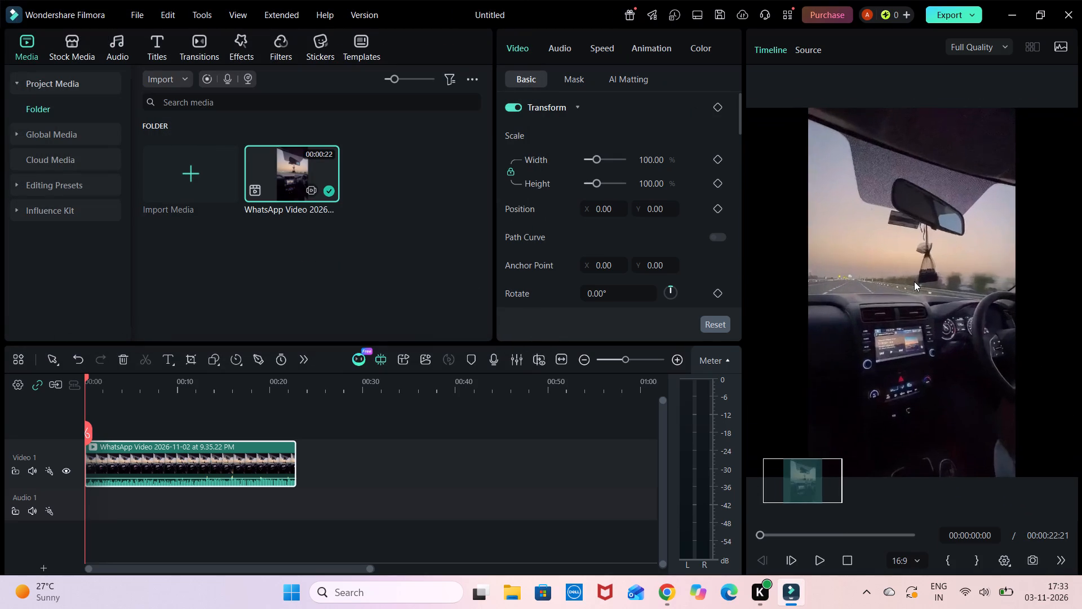
Apply the basic Saturation filter to the video clip on the timeline and play the clip through.
scroll(914, 281, "up", 8, "ctrl")
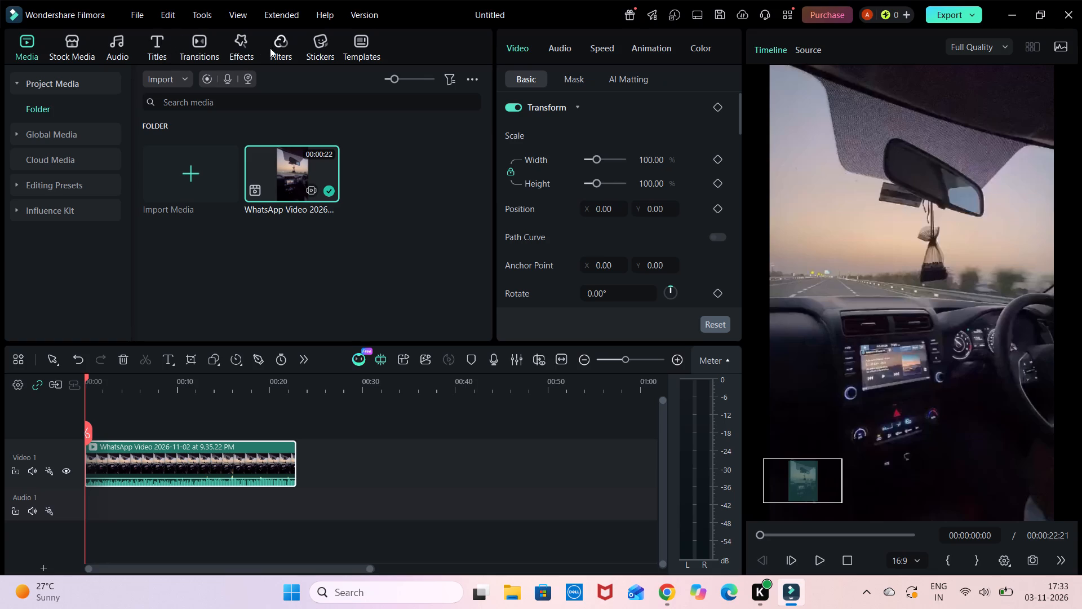
left_click(286, 45)
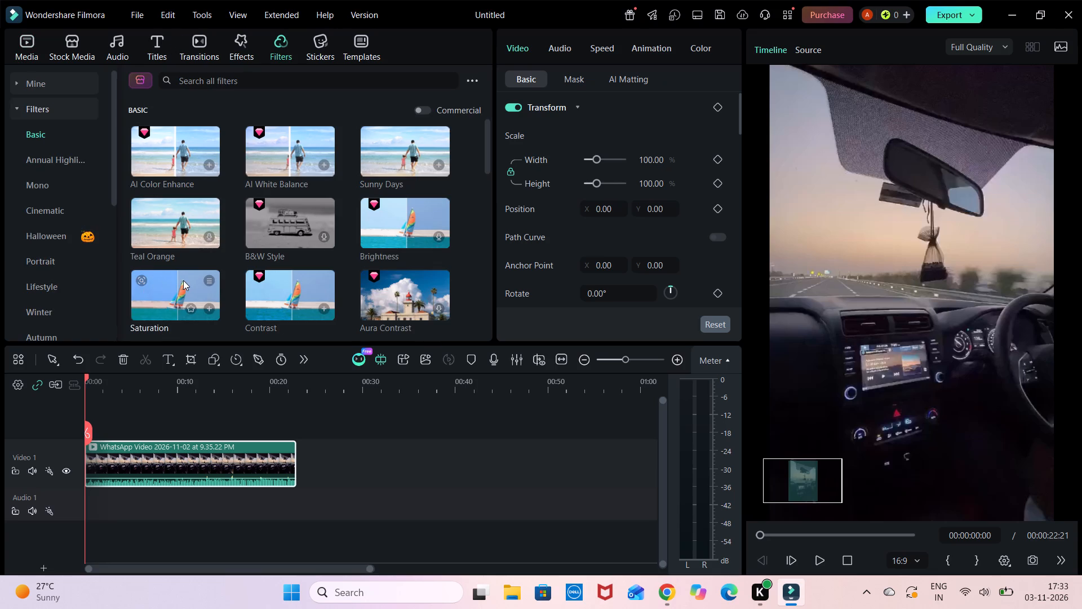
left_click_drag(183, 280, 125, 470)
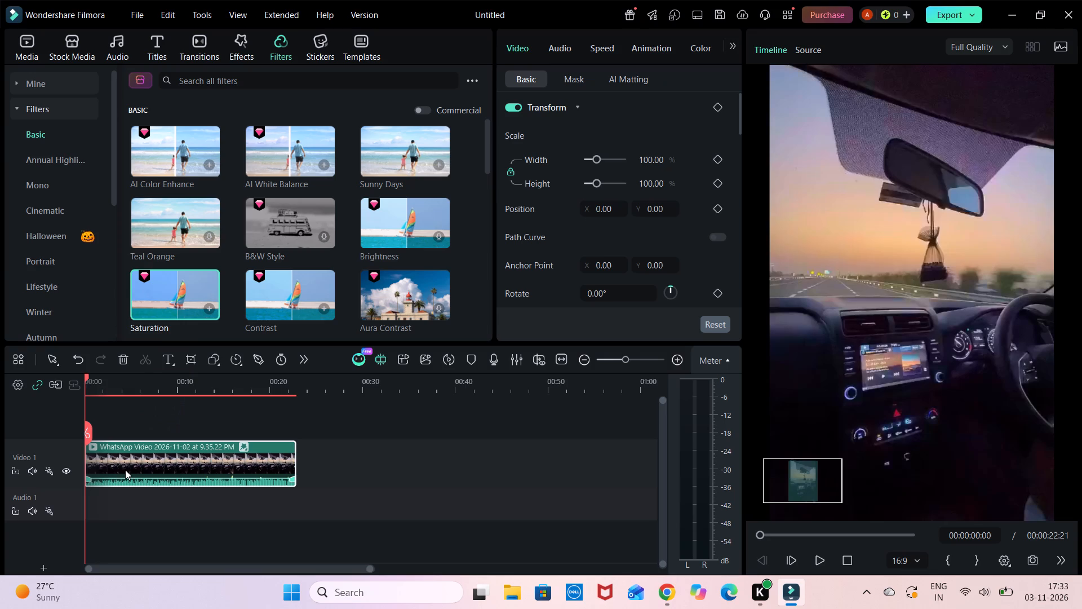
left_click(813, 554)
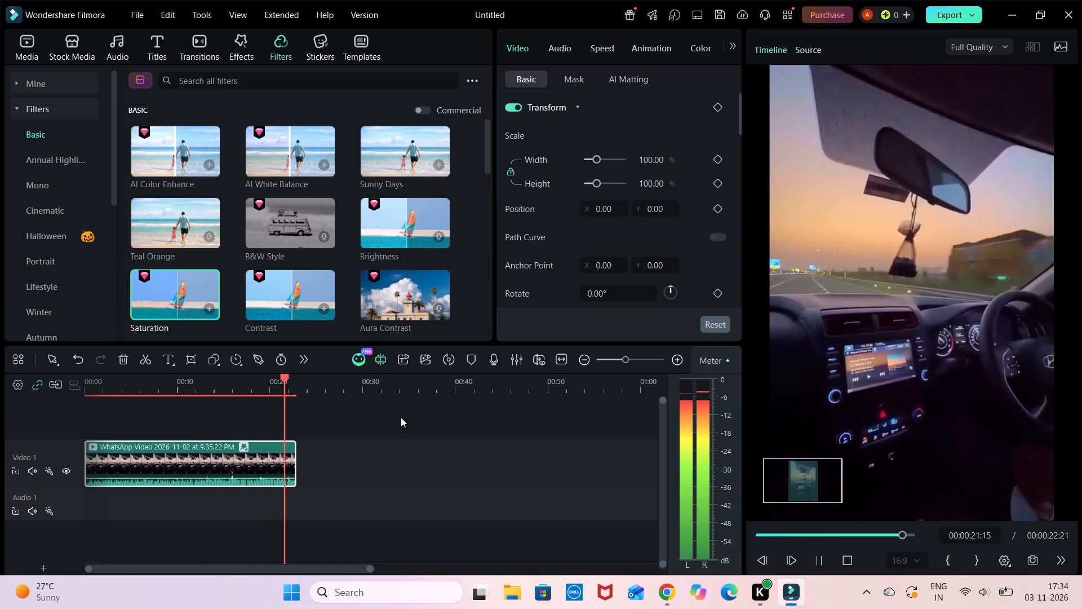
Add the trending Fade Dissolve Up transition at the start of the clip and play back its opening seconds.
left_click(195, 49)
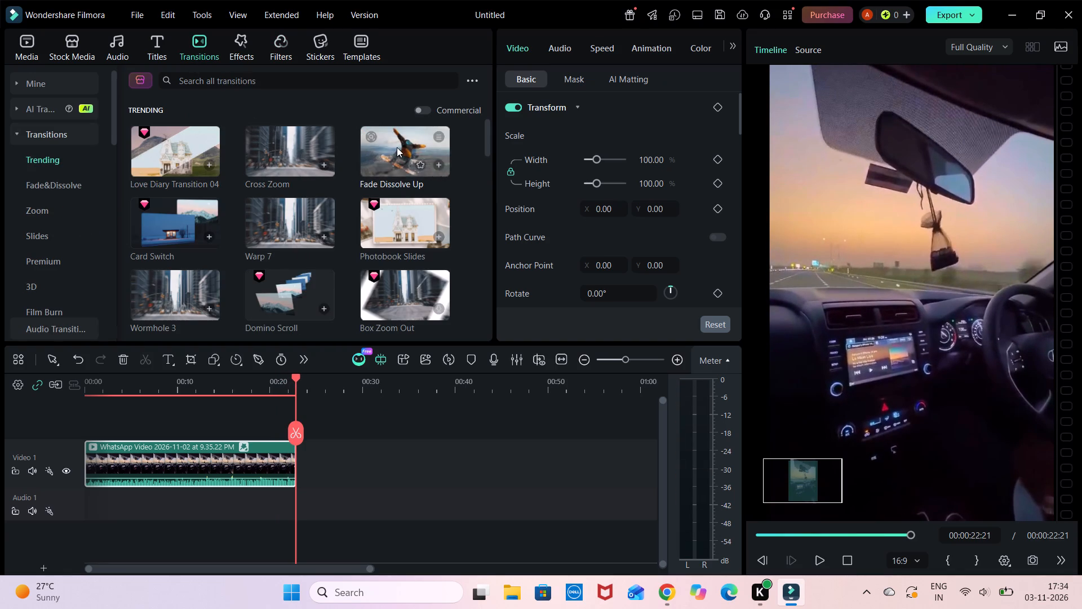
left_click_drag(397, 147, 88, 465)
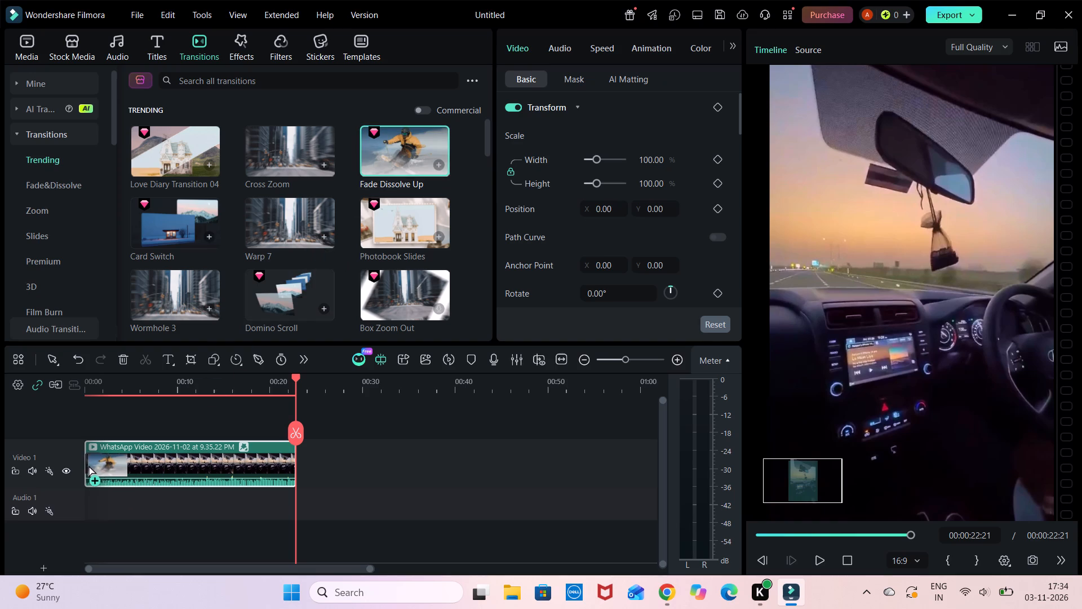
left_click_drag(88, 465, 83, 465)
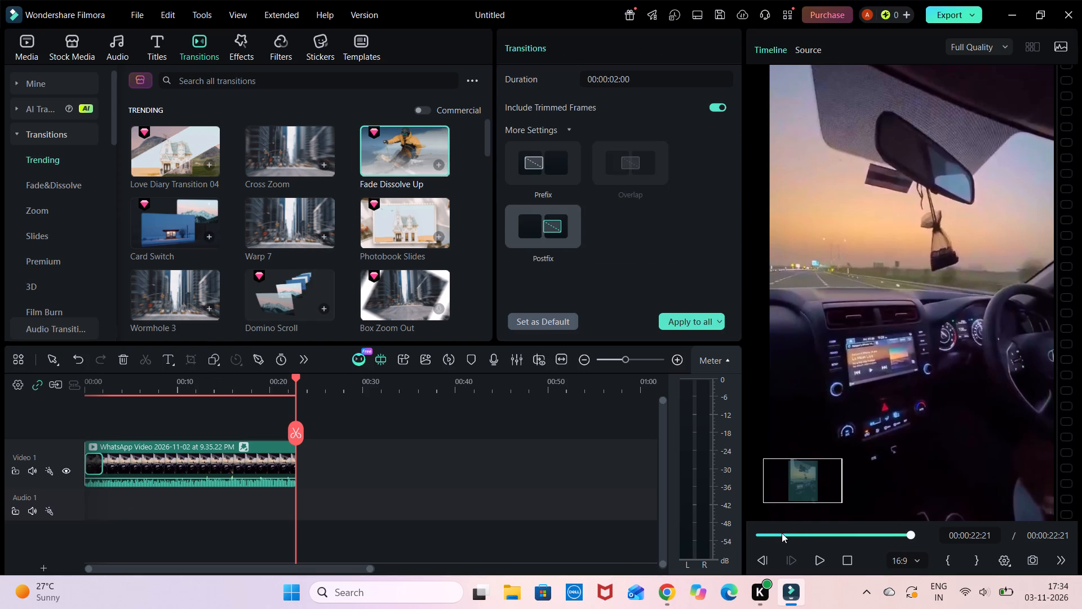
left_click_drag(772, 535, 723, 551)
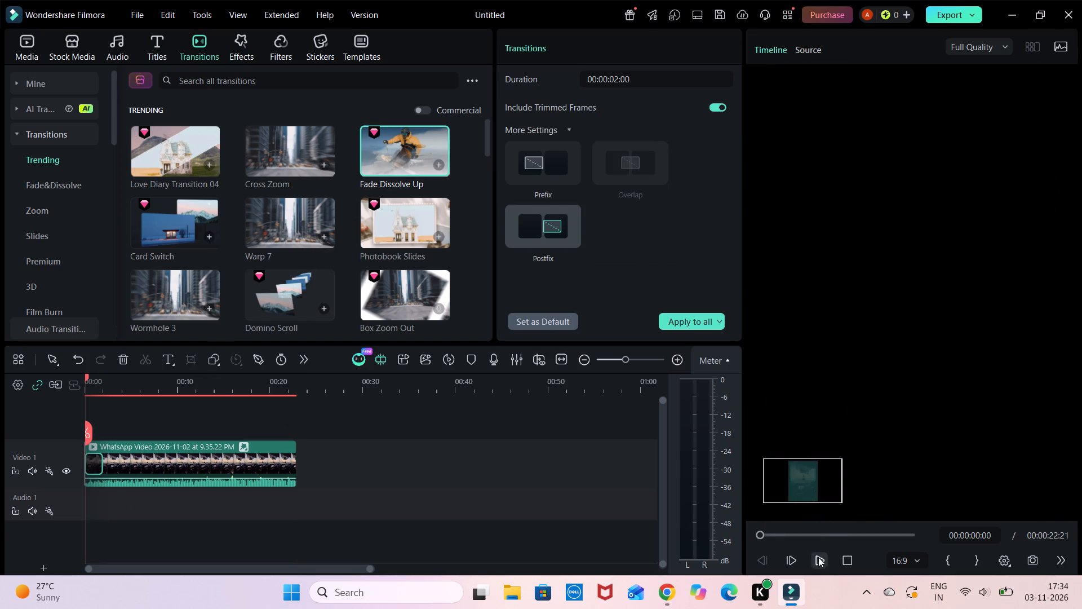
left_click(817, 562)
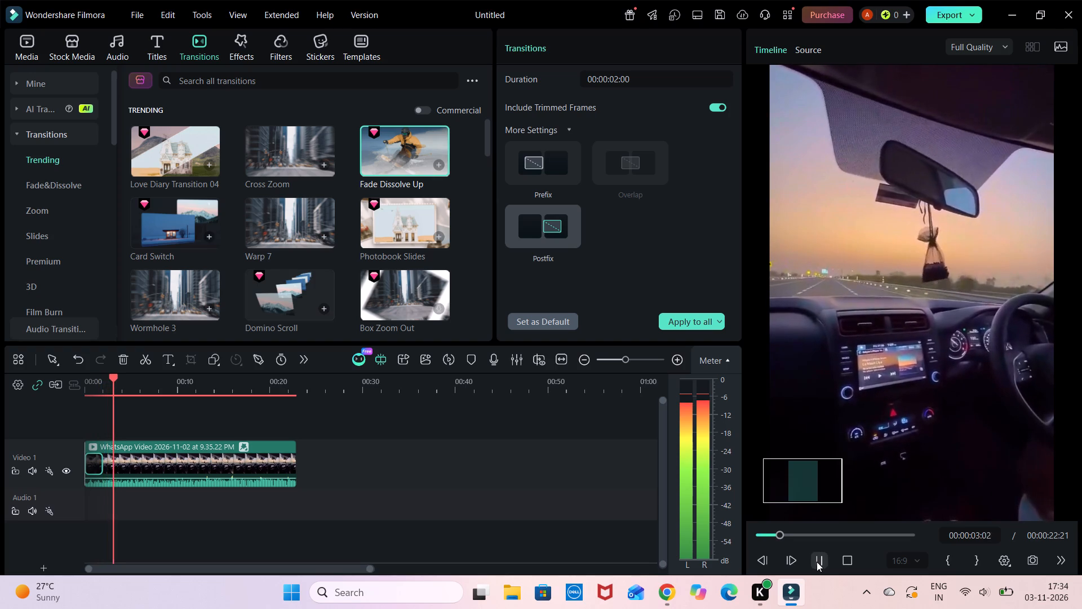
left_click(817, 562)
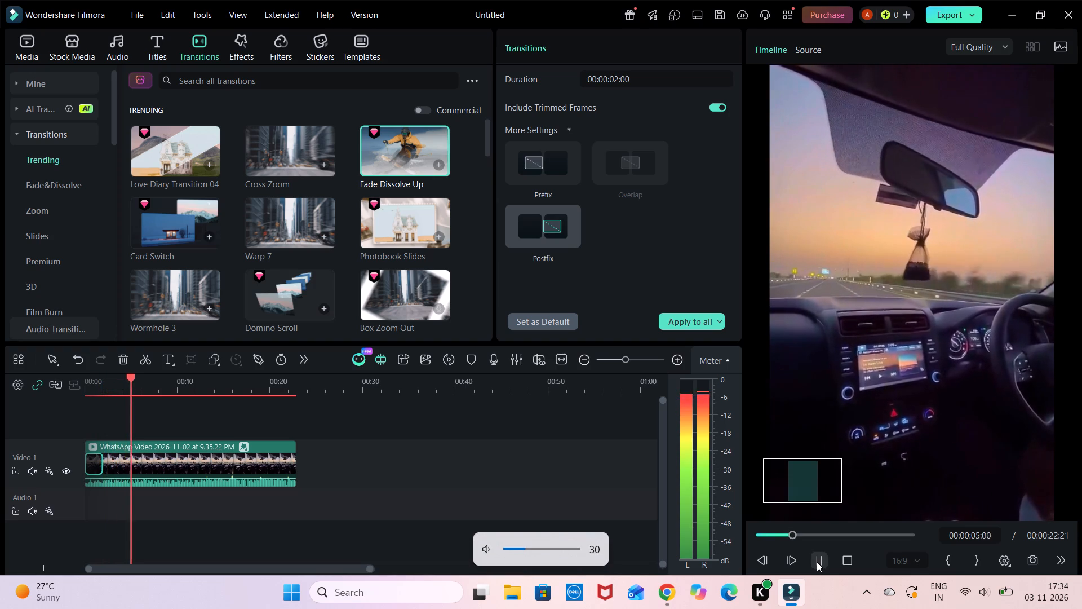
Add a default text title at the start of the timeline on a new track above Video 1.
left_click(160, 45)
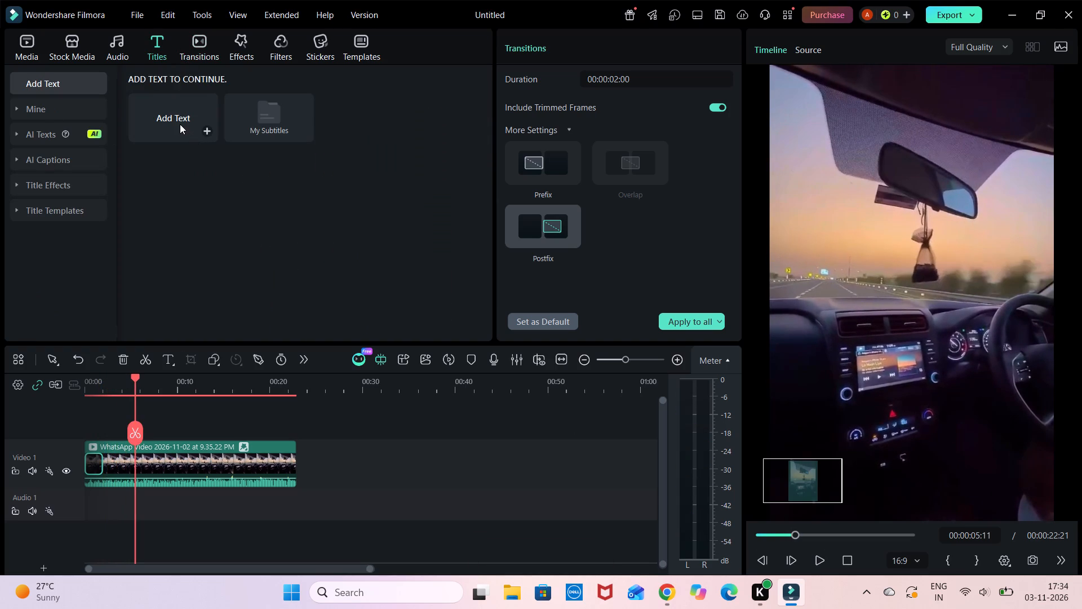
left_click_drag(180, 124, 73, 439)
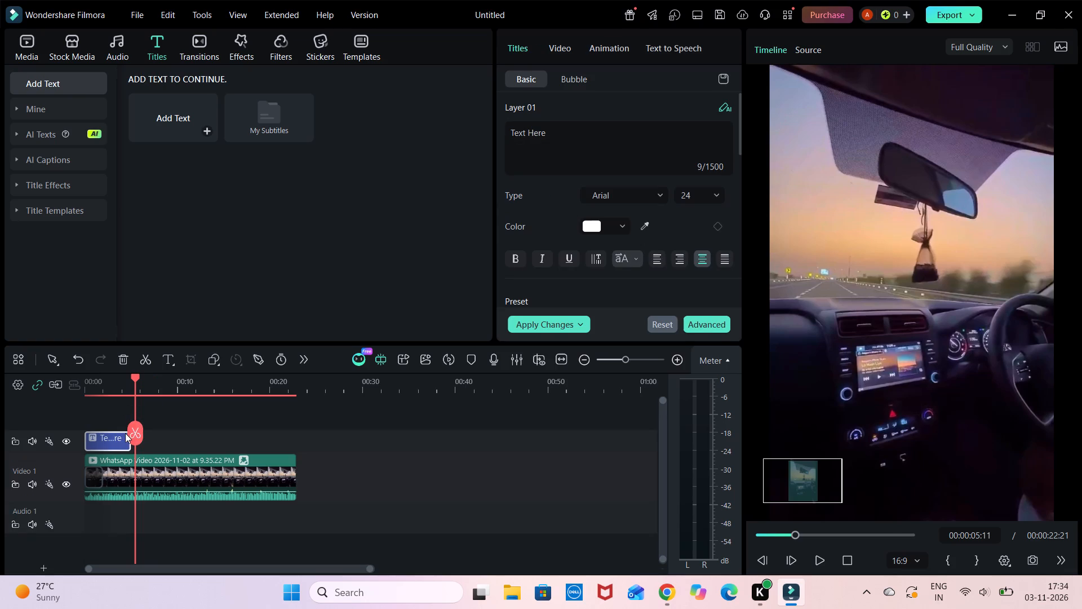
Replace the title's placeholder "Text Here" with the text "Never trust anyone".
left_click(115, 438)
double_click(115, 438)
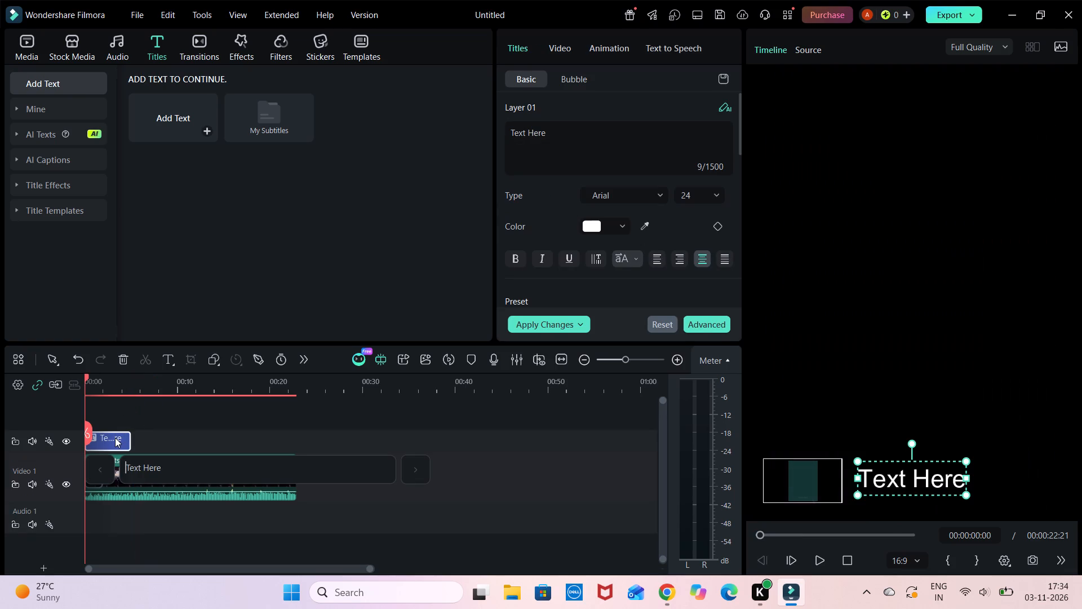
left_click(155, 467)
key("Right")
key("Right")
key("Right")
key("Right")
key("Right")
key("Right")
key("Right")
key("BackSpace")
key("BackSpace")
key("BackSpace")
key("BackSpace")
key("BackSpace")
key("BackSpace")
key("BackSpace")
key("BackSpace")
key("BackSpace")
key("BackSpace")
key("BackSpace")
key("BackSpace")
key("BackSpace")
key("BackSpace")
key("BackSpace")
key("BackSpace")
key("BackSpace")
type("Neve")
type("r")
key("space")
type("trust anyone")
key("space")
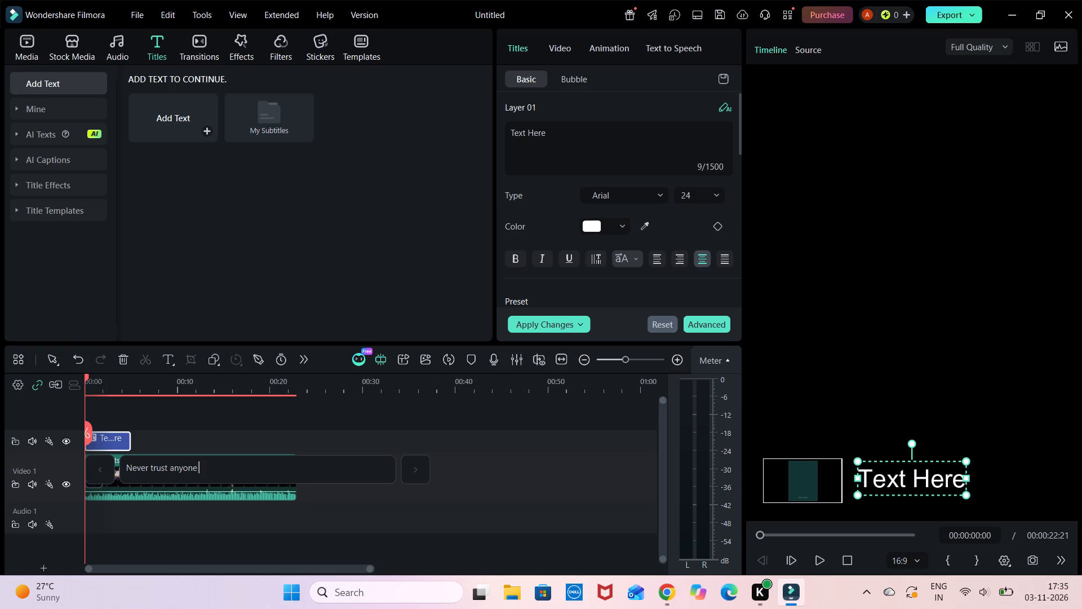
Add a second line to the title reading "Because people change like weather".
key("shift+Return")
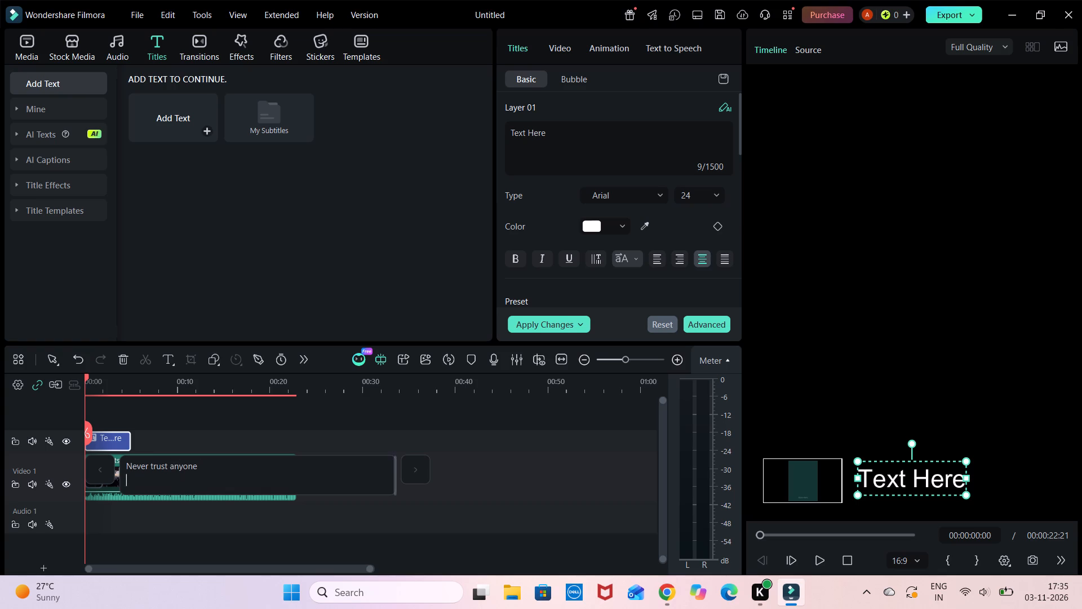
type("Beac")
key("BackSpace")
key("BackSpace")
type("cause")
key("space")
type("pr")
key("BackSpace")
key("e")
type("polr")
key("BackSpace")
key("BackSpace")
key("BackSpace")
type("lor")
key("BackSpace")
key("e")
key("BackSpace")
key("BackSpace")
key("BackSpace")
key("BackSpace")
type("ople")
key("space")
key("c")
type("hange like")
key("space")
type("we")
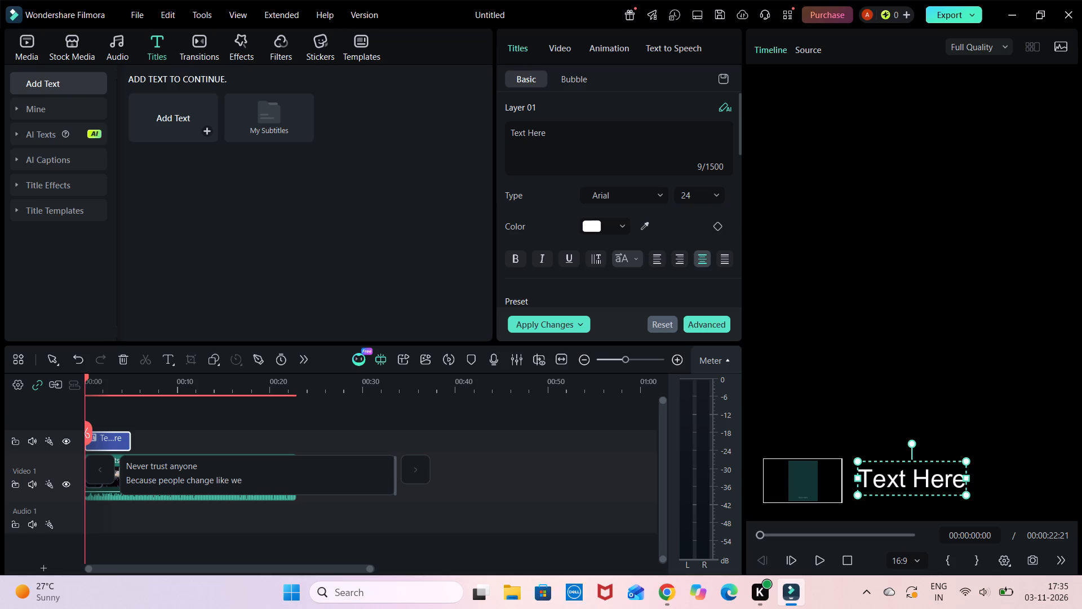
type("ather")
Indent the title's first line with nine spaces and add one space after "weather" on the second line.
left_click(124, 467)
key("space")
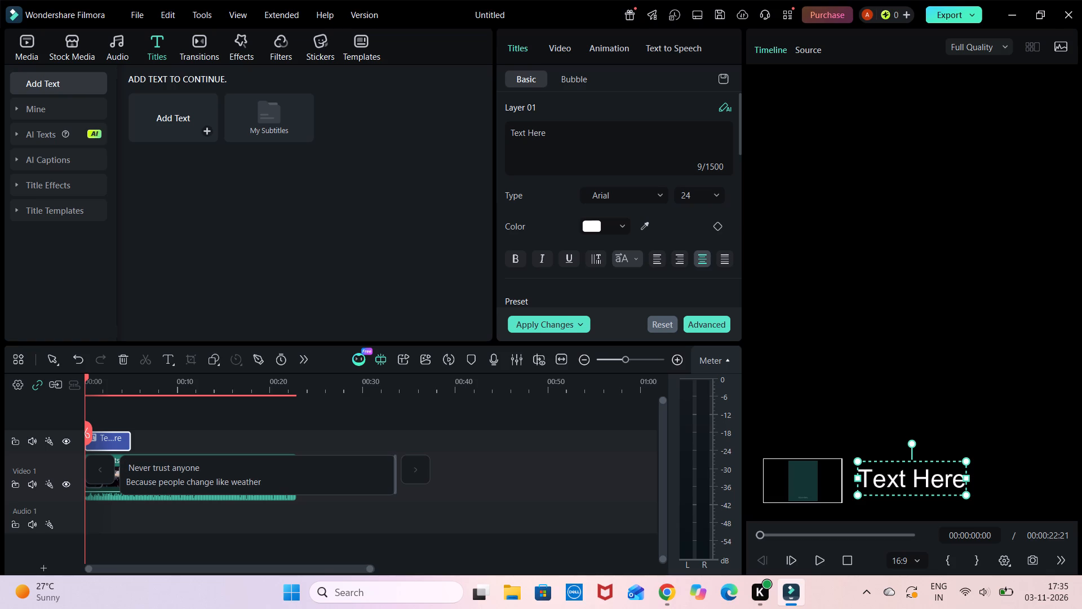
key("space")
key("space")
key("space")
key("space")
key("space")
key("space")
key("space")
key("space")
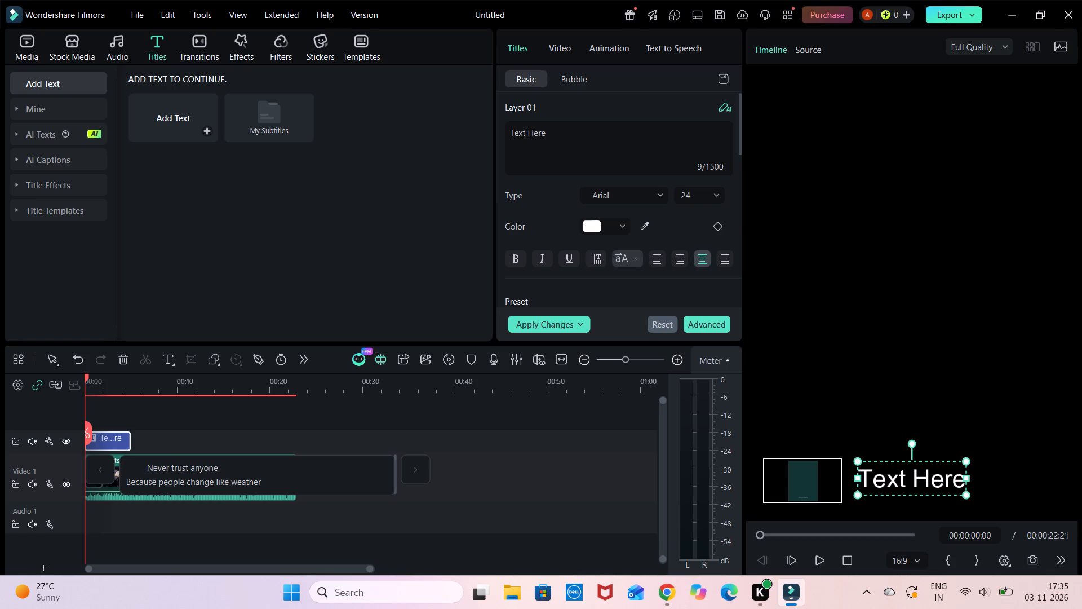
left_click(265, 483)
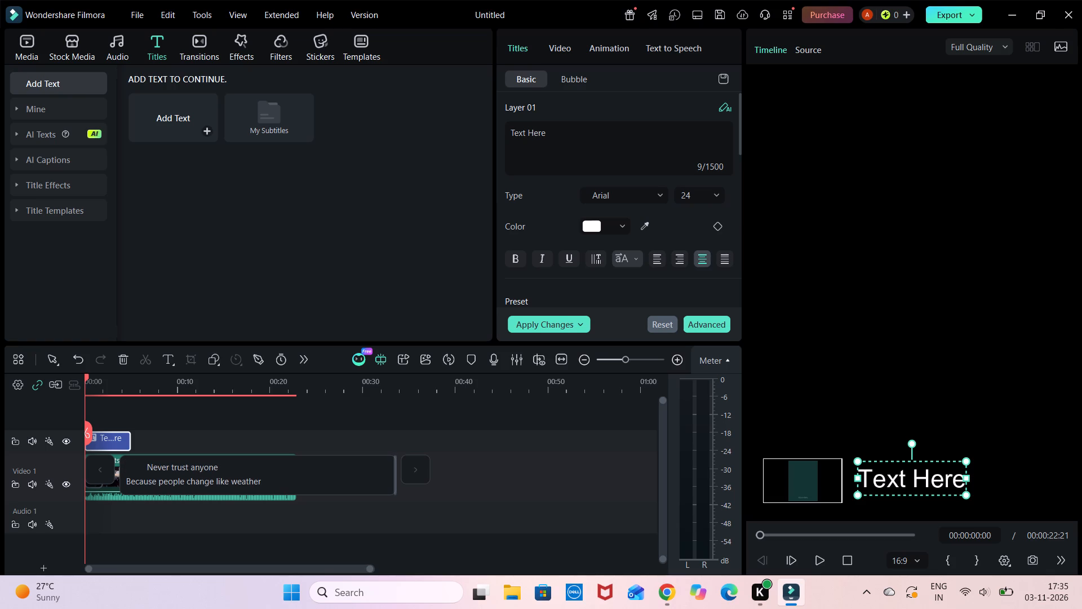
key("space")
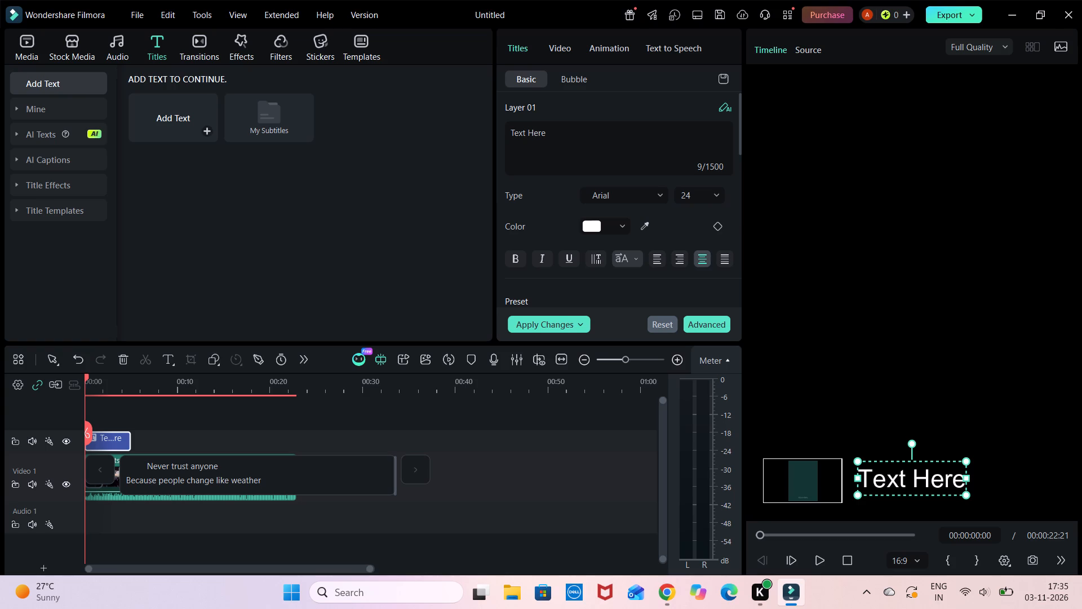
Add a line break after the title's second line and apply the edited text.
key("Return")
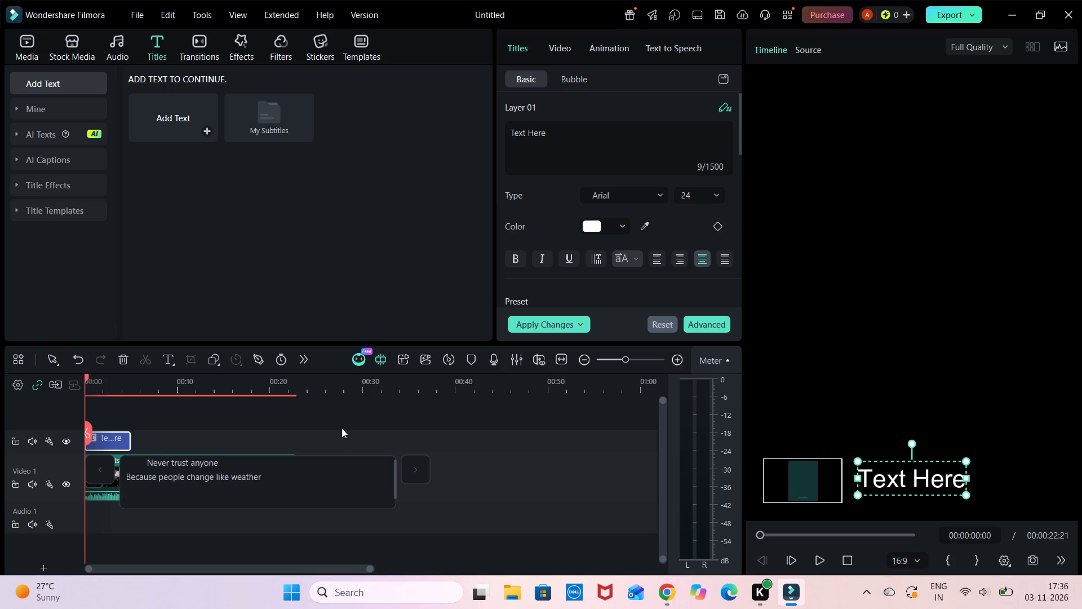
left_click(342, 428)
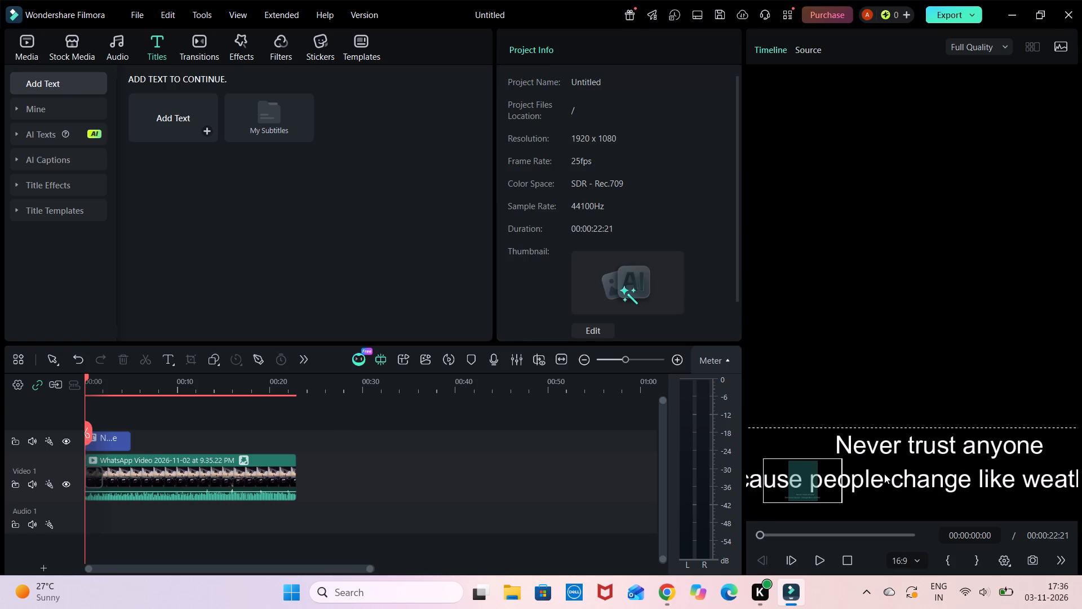
Move the quote title up from the bottom of the frame to just above its middle.
left_click(907, 428)
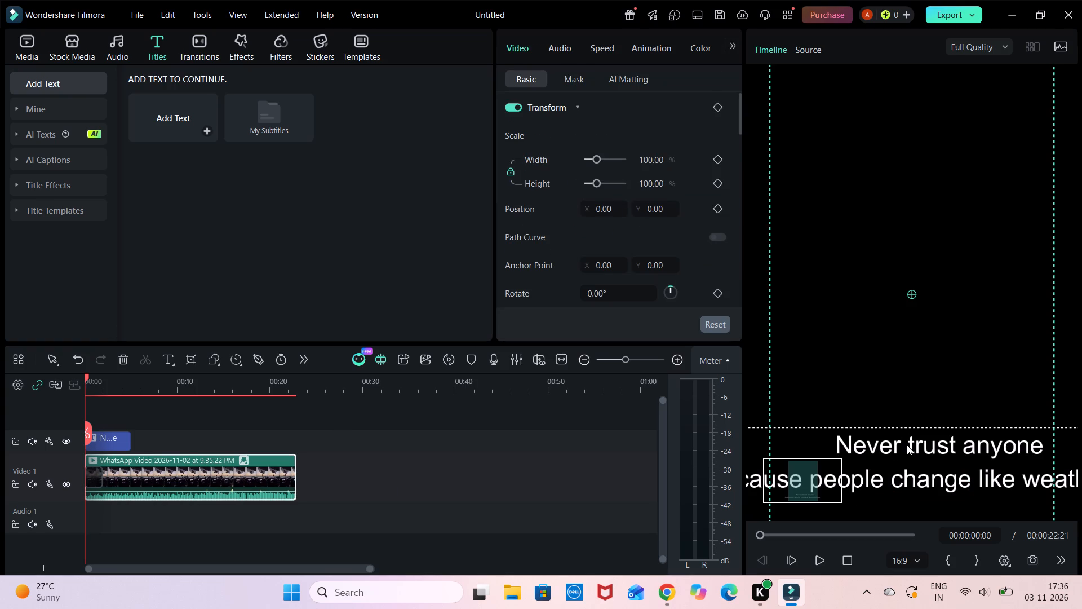
left_click(907, 447)
left_click_drag(907, 447, 927, 493)
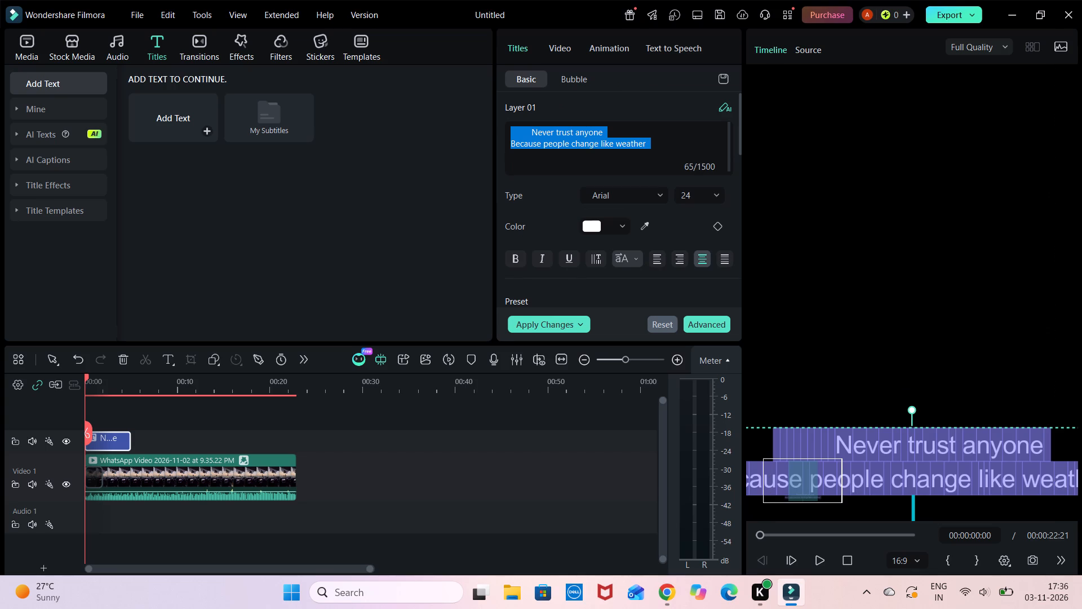
left_click_drag(927, 493, 929, 511)
left_click(929, 511)
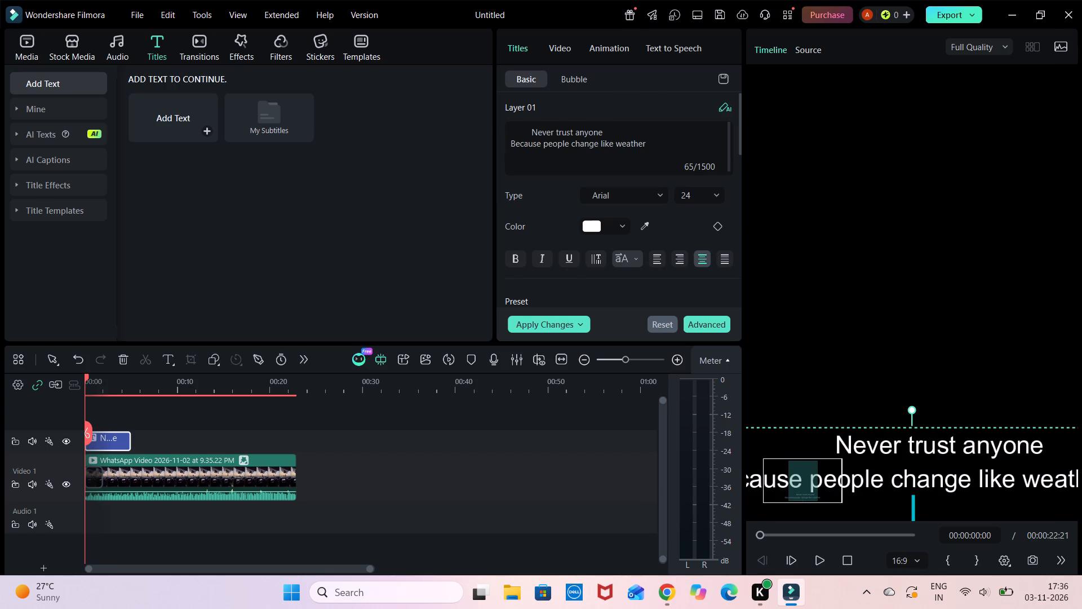
left_click(818, 431)
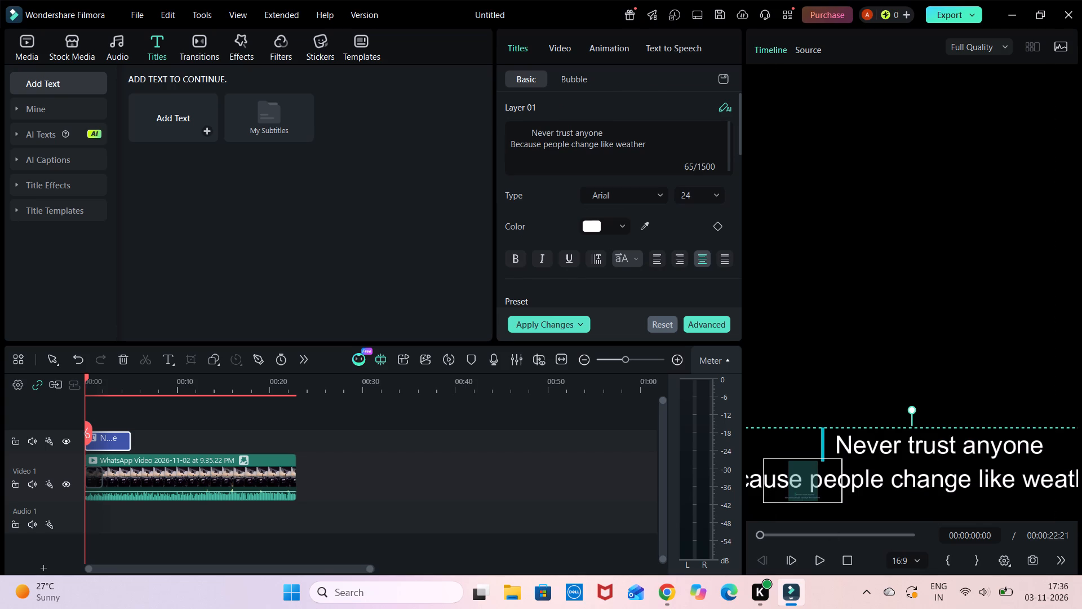
left_click(855, 422)
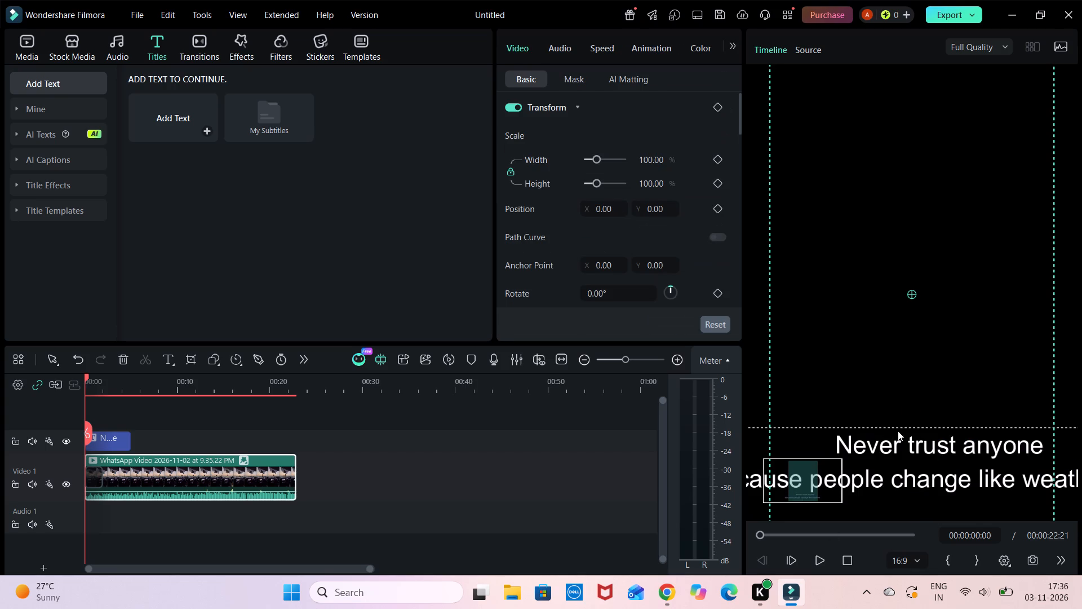
left_click_drag(899, 433, 902, 406)
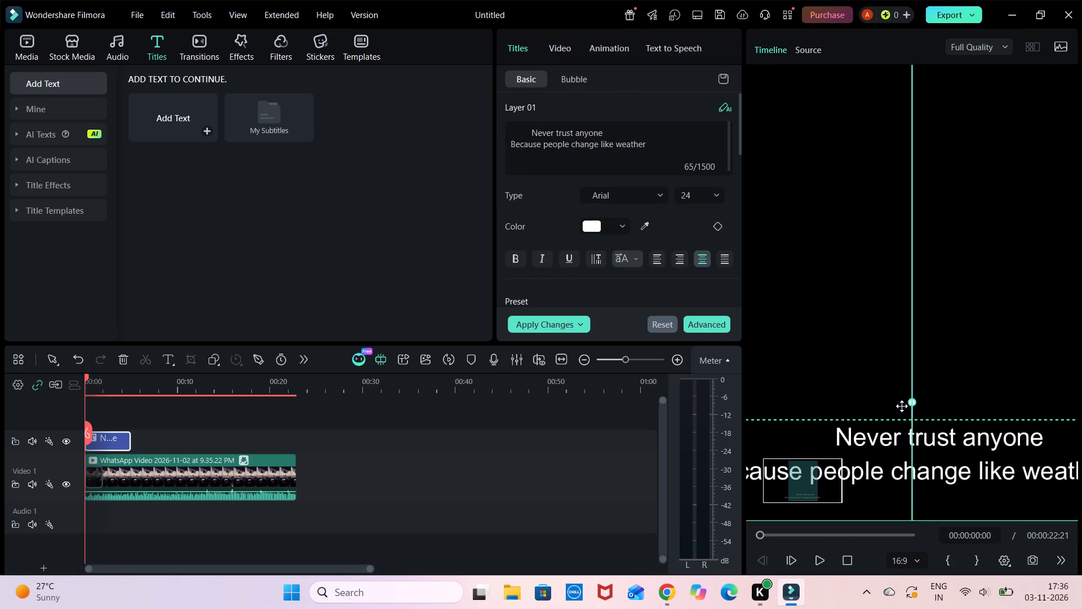
left_click_drag(902, 406, 894, 217)
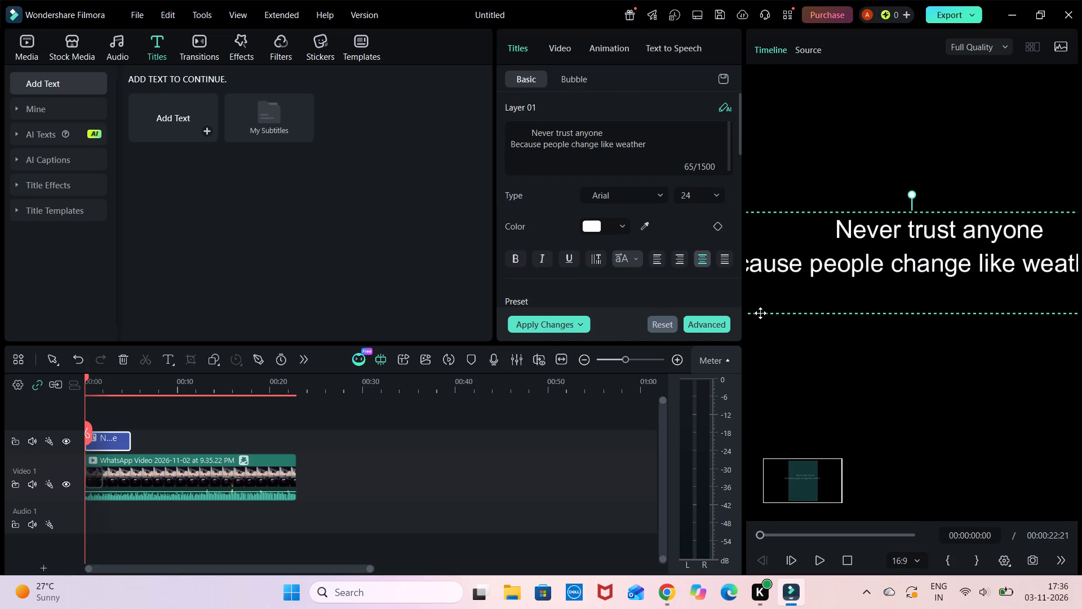
Shift the title sideways to expose its corner and scale it down to font size 14.
left_click_drag(760, 313, 880, 316)
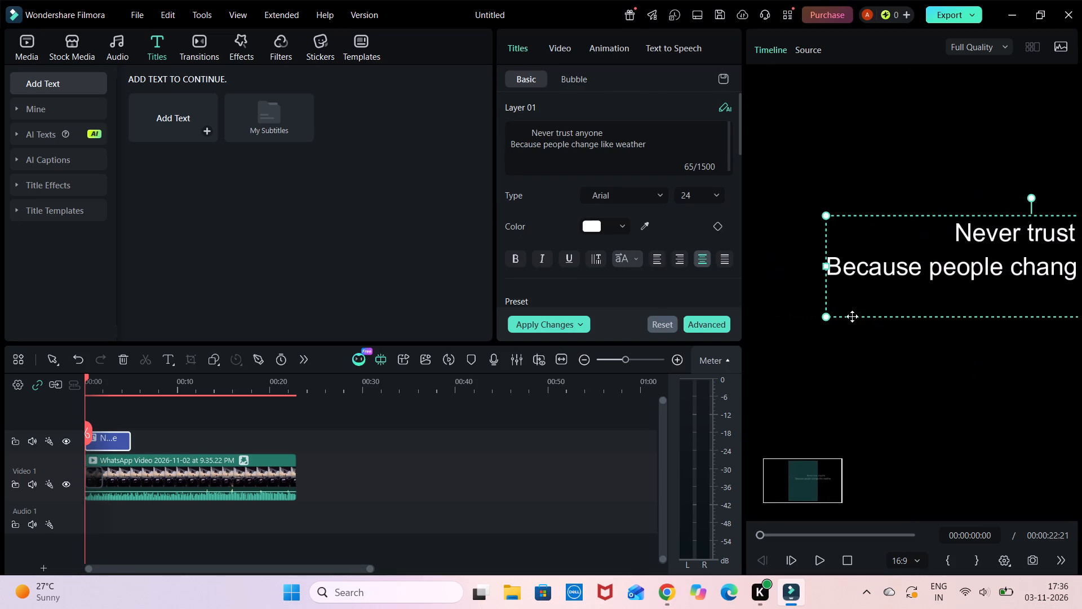
left_click_drag(828, 316, 959, 283)
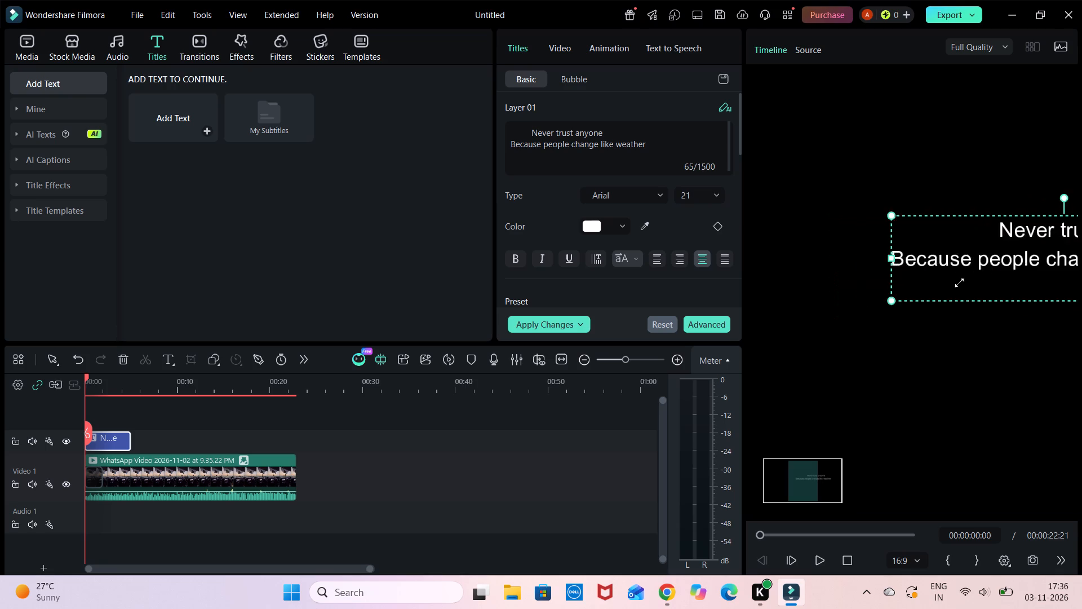
left_click_drag(959, 283, 990, 275)
Move the shrunken title back so it sits horizontally centred near the middle of the frame.
left_click_drag(1040, 262, 939, 284)
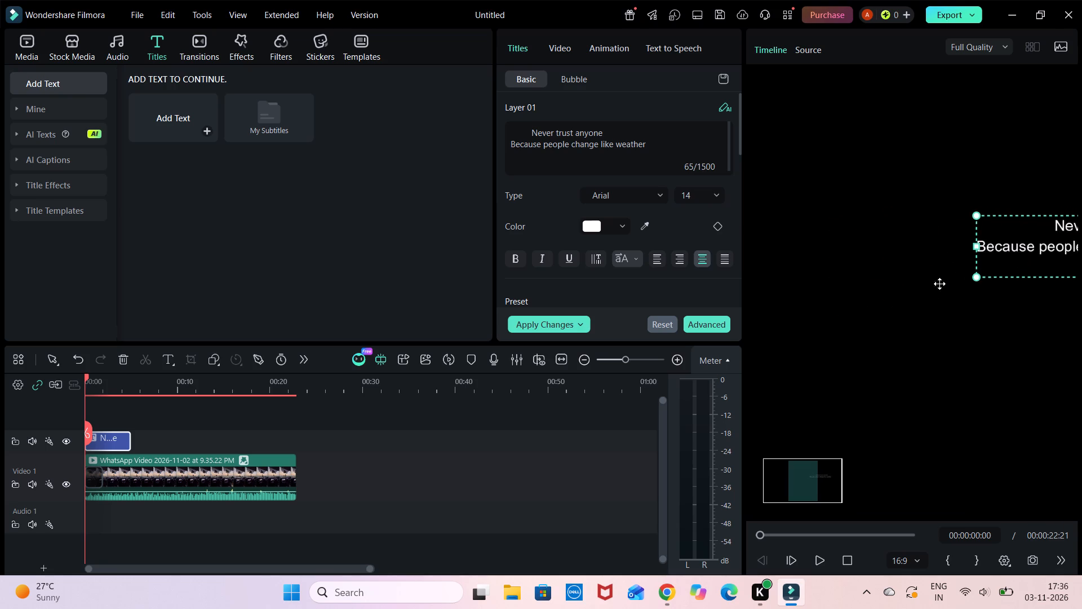
left_click_drag(939, 284, 837, 296)
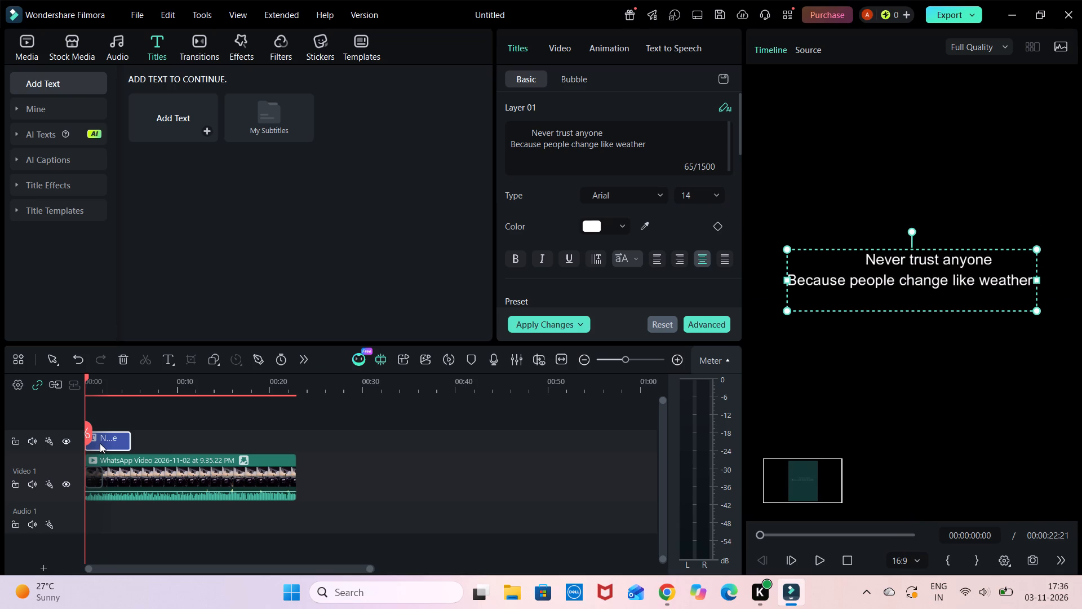
Shift the title clip on its track so it starts about 1 second into the timeline.
left_click_drag(100, 443, 111, 444)
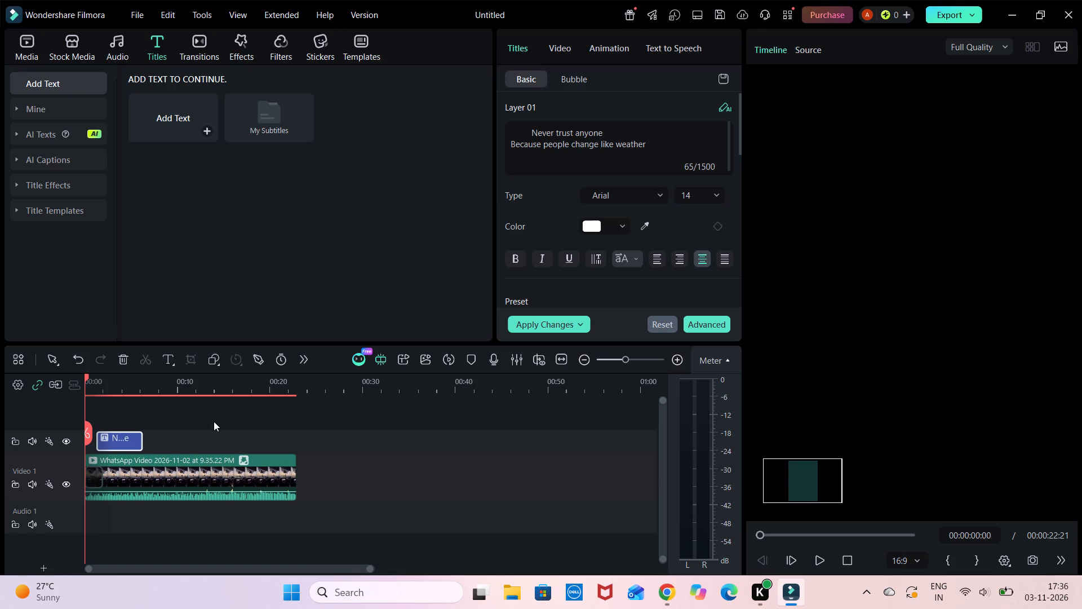
Play the video from the start to check the title over the footage.
left_click(814, 560)
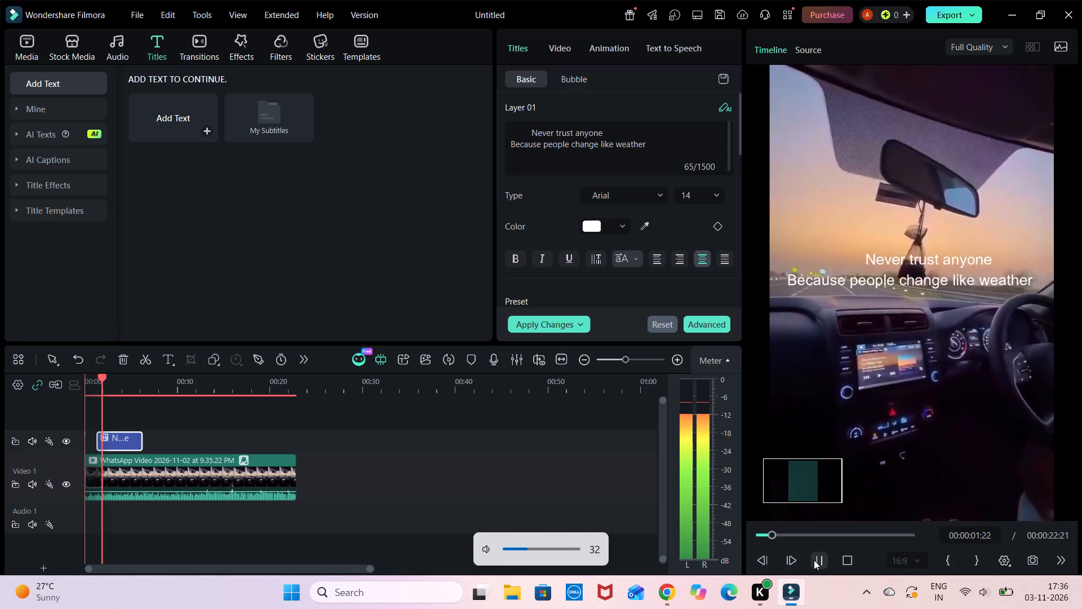
Extend the end of the title clip to match the end of the video clip.
left_click(131, 436)
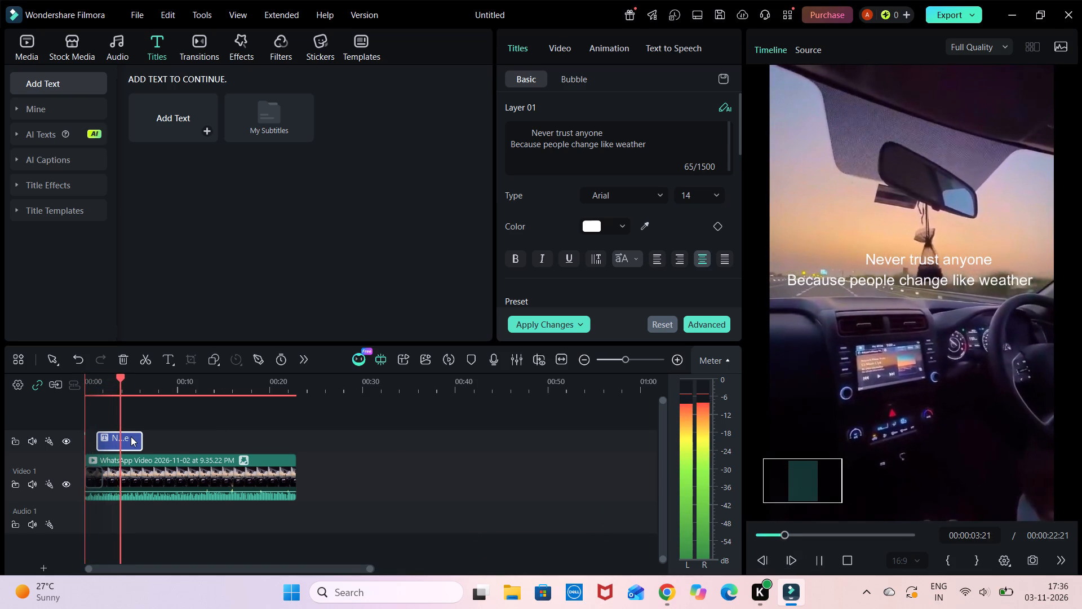
left_click(637, 192)
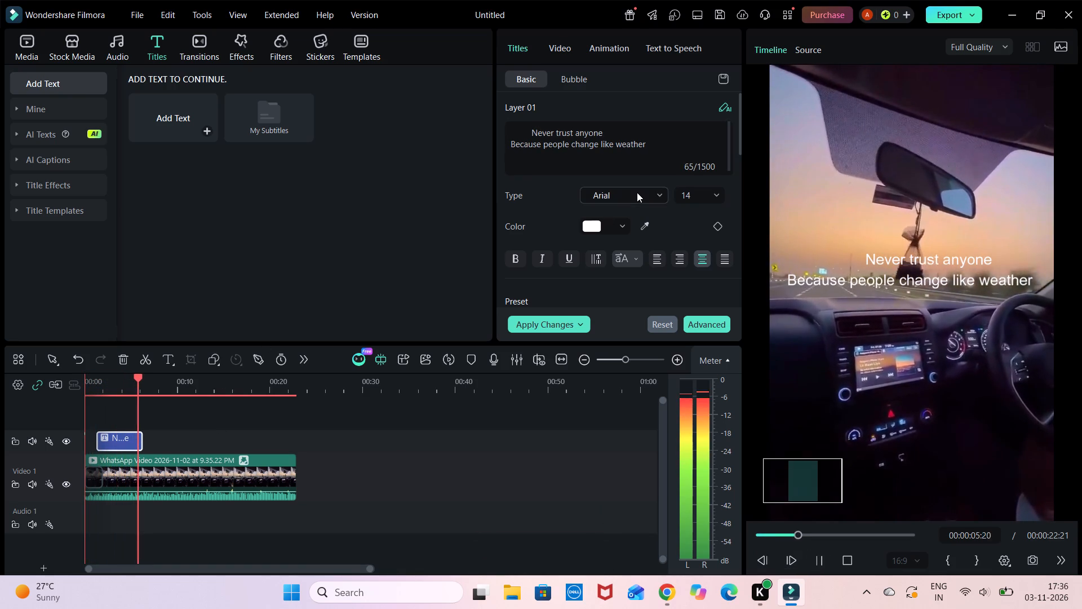
left_click(129, 436)
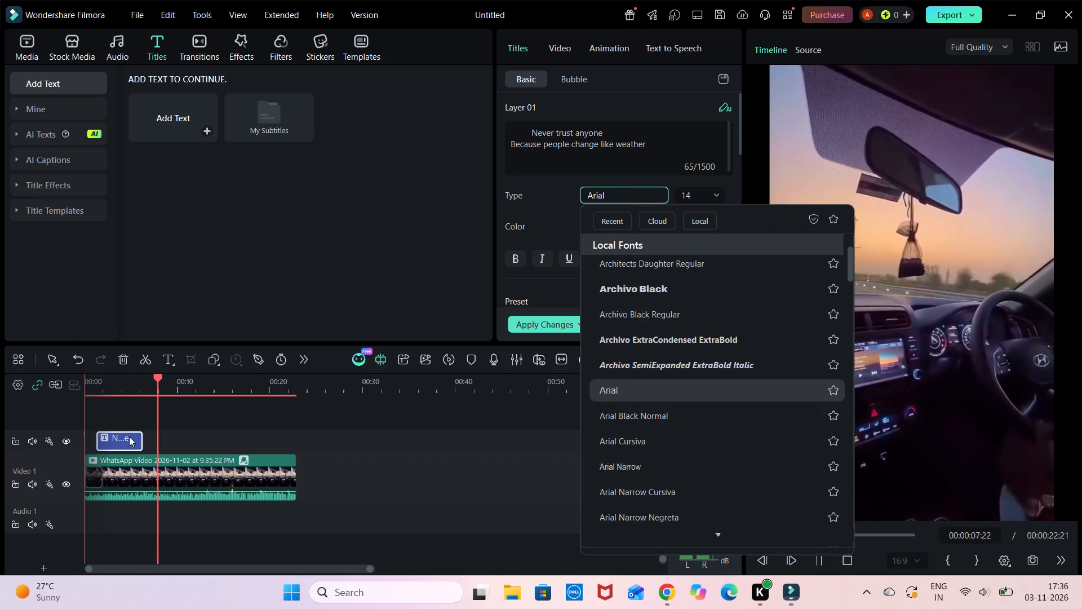
left_click_drag(140, 443, 285, 433)
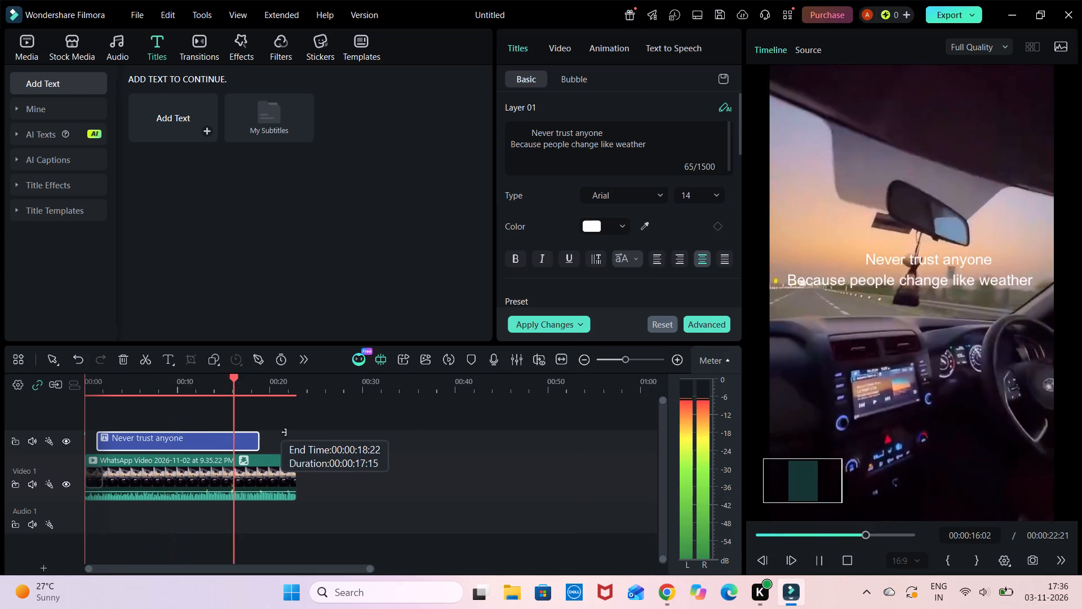
left_click_drag(285, 433, 296, 436)
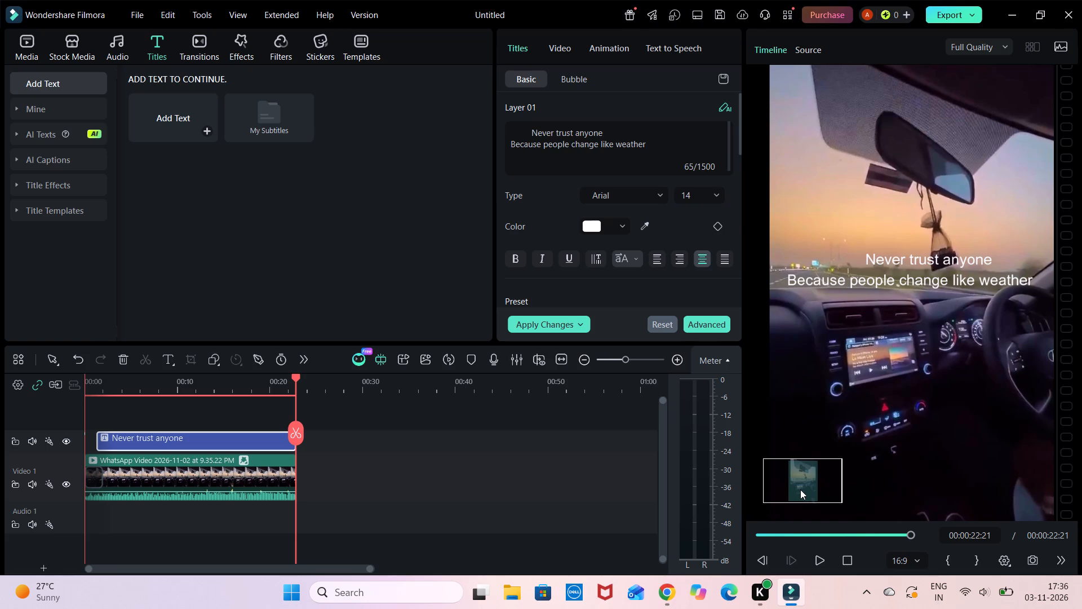
Replay the video from the start and pause about 2 seconds in, within the title clip.
left_click_drag(866, 533, 751, 533)
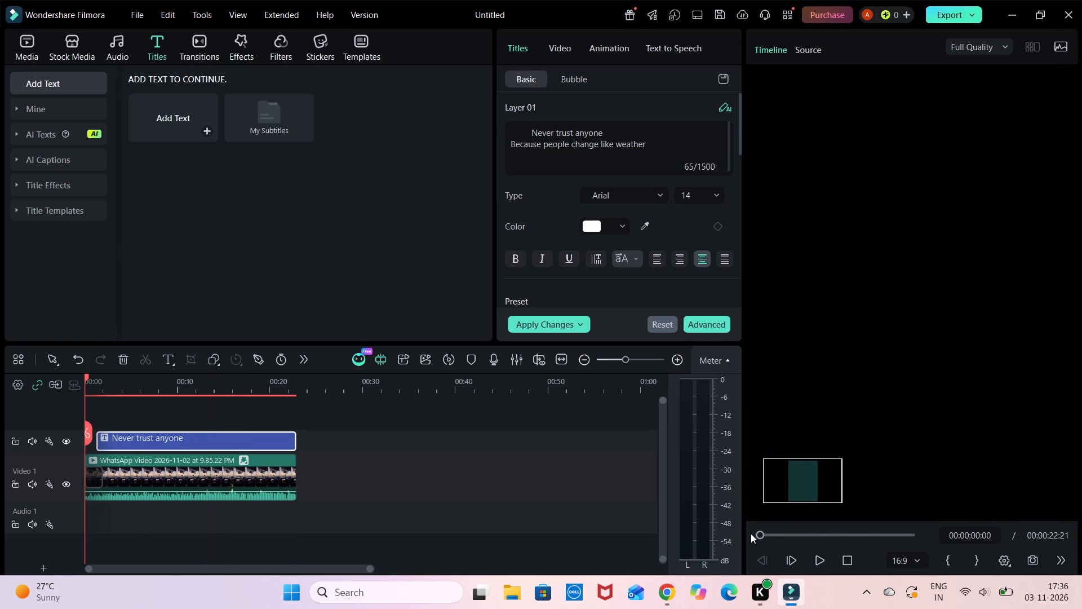
left_click(812, 564)
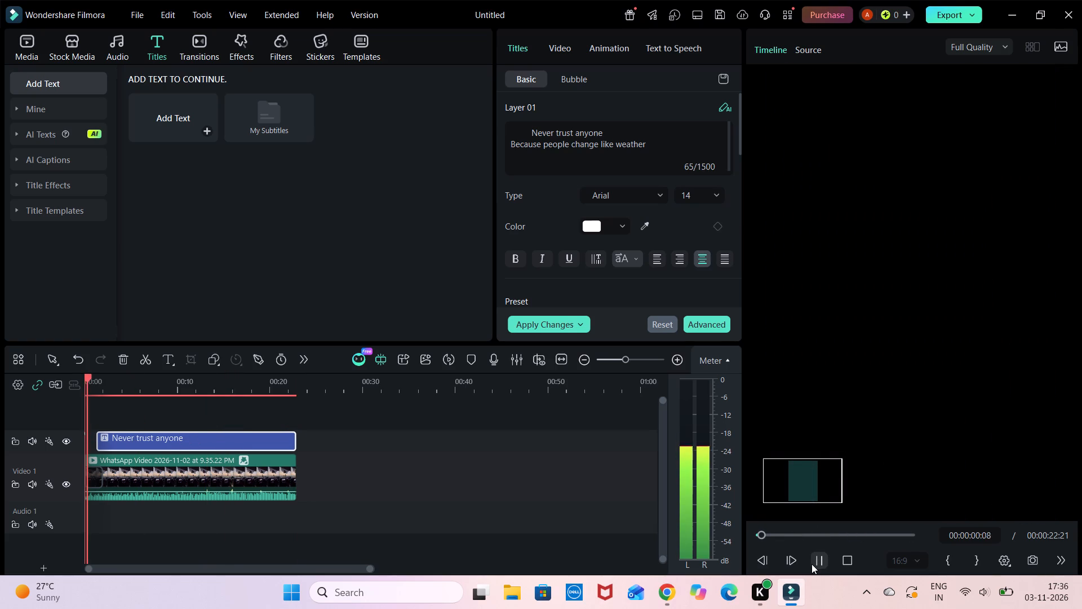
left_click(812, 564)
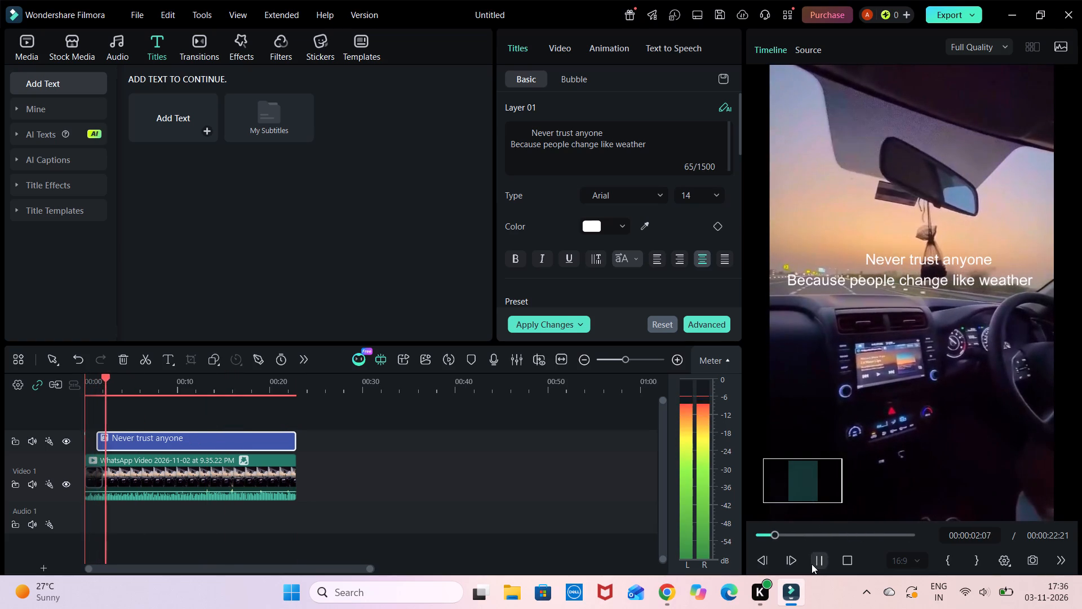
Change the title's font to Architects Daughter Regular.
left_click(627, 199)
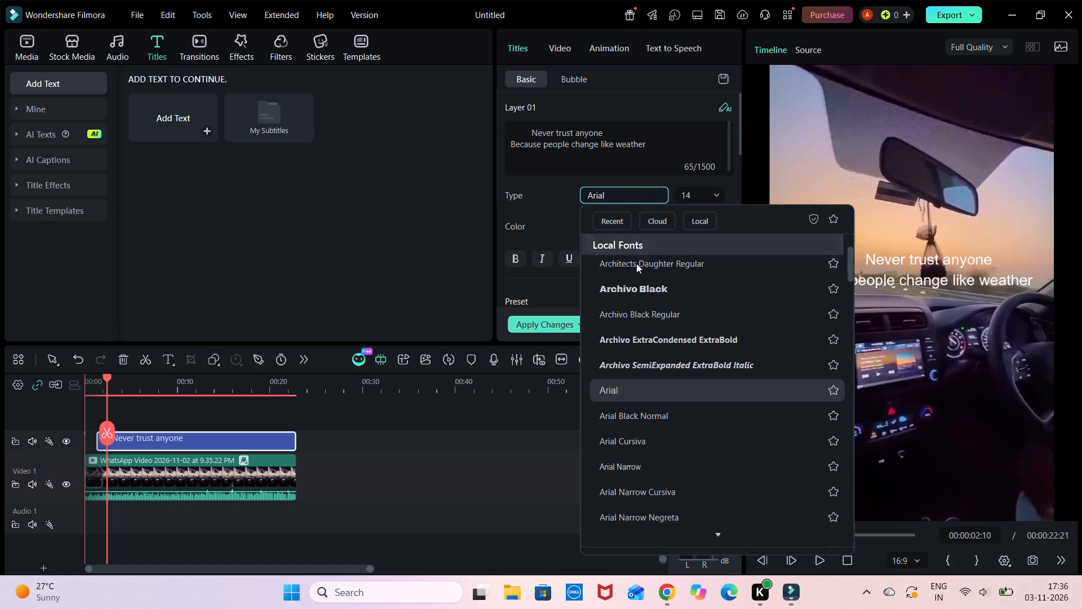
left_click(636, 263)
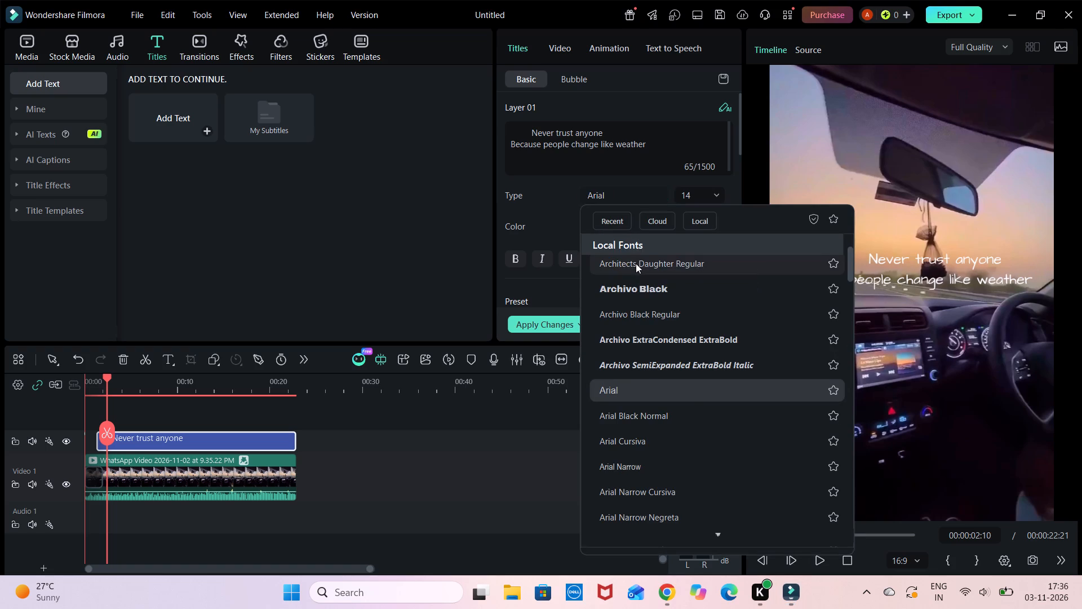
Scale the title down to font size 13 and nudge it slightly down, close to the horizontal centre of the frame.
left_click(947, 268)
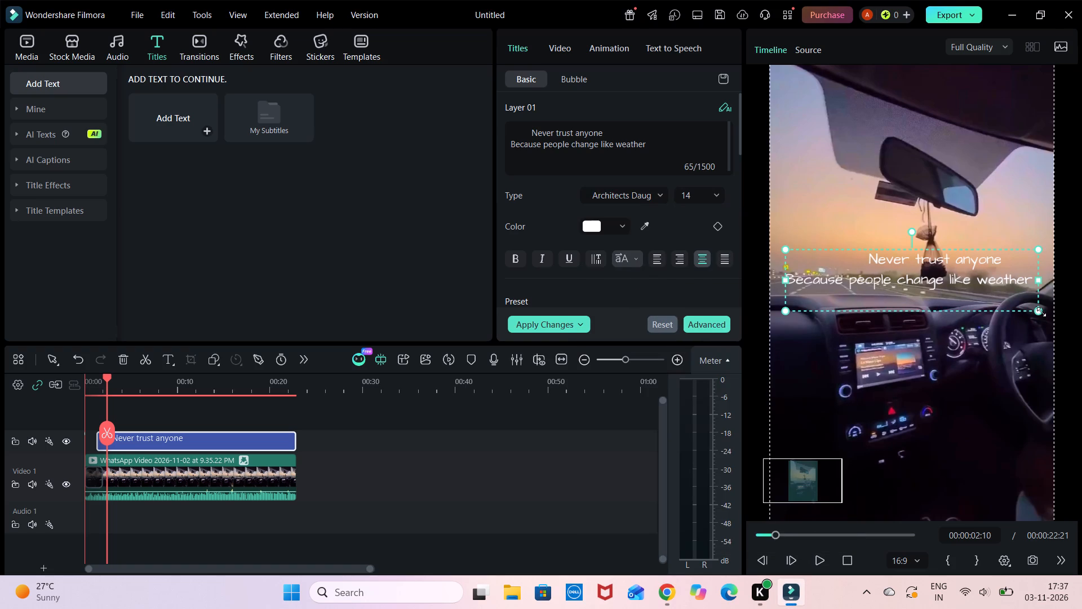
left_click_drag(1039, 310, 1016, 294)
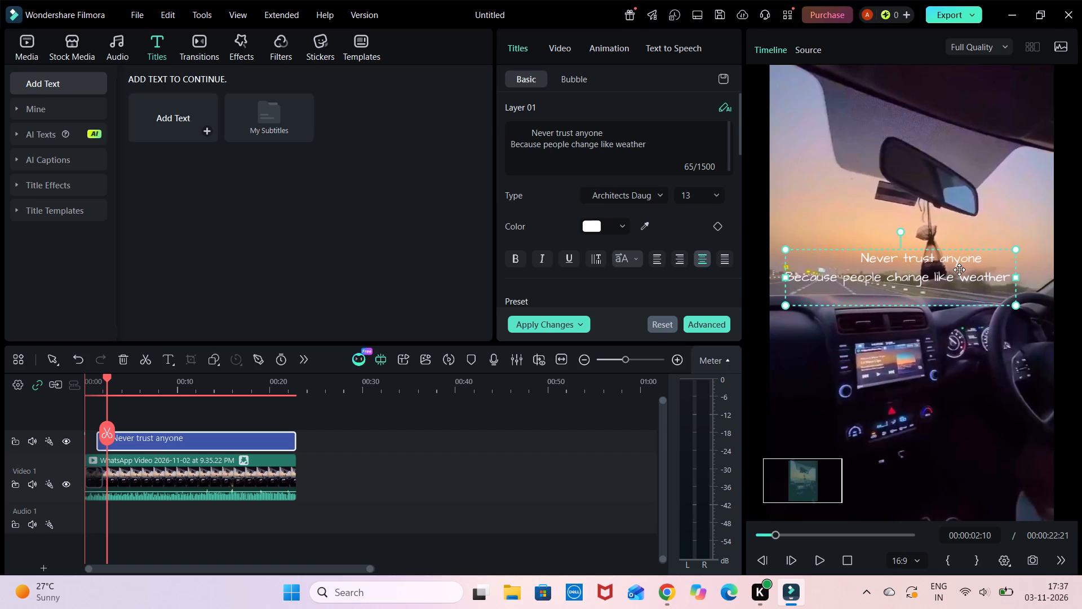
left_click_drag(959, 270, 960, 276)
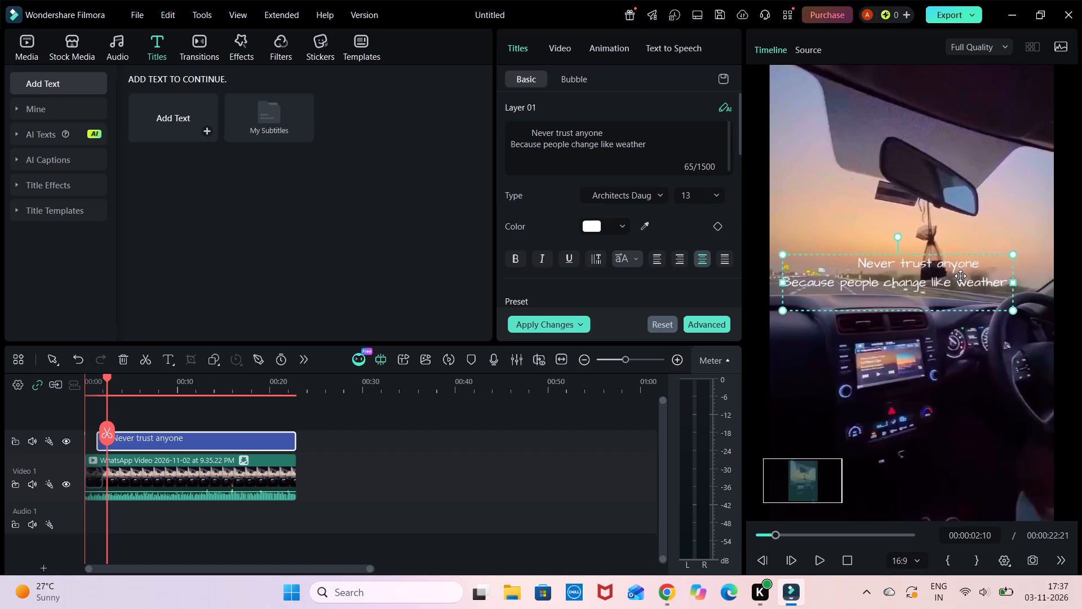
left_click_drag(960, 276, 964, 277)
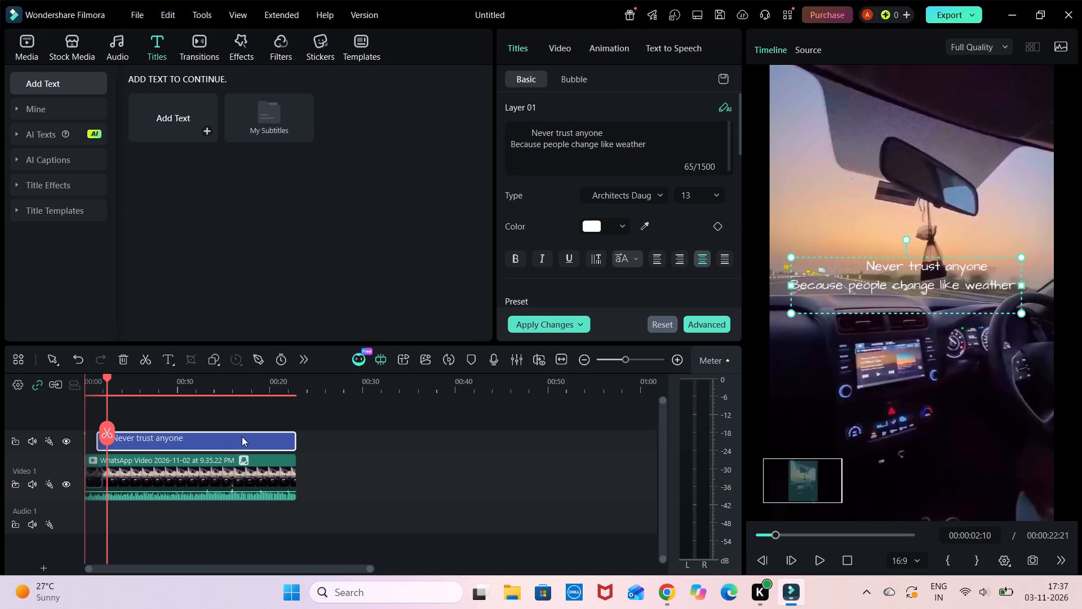
Remove three leading spaces from the title's first line, "Never trust anyone", and apply the text.
double_click(242, 436)
left_click(232, 464)
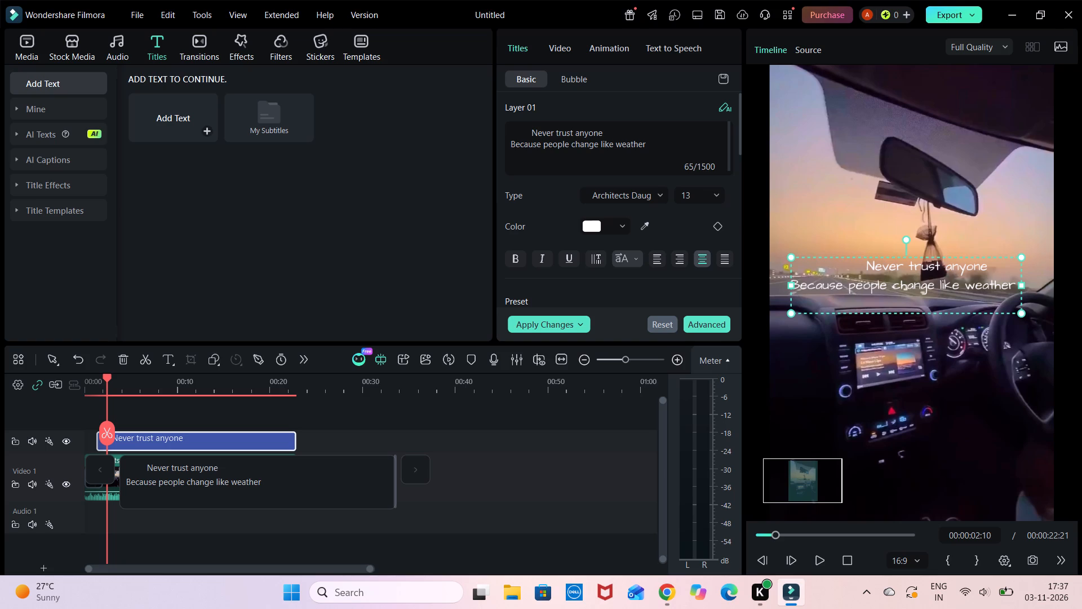
left_click(140, 467)
key("BackSpace")
key("BackSpace")
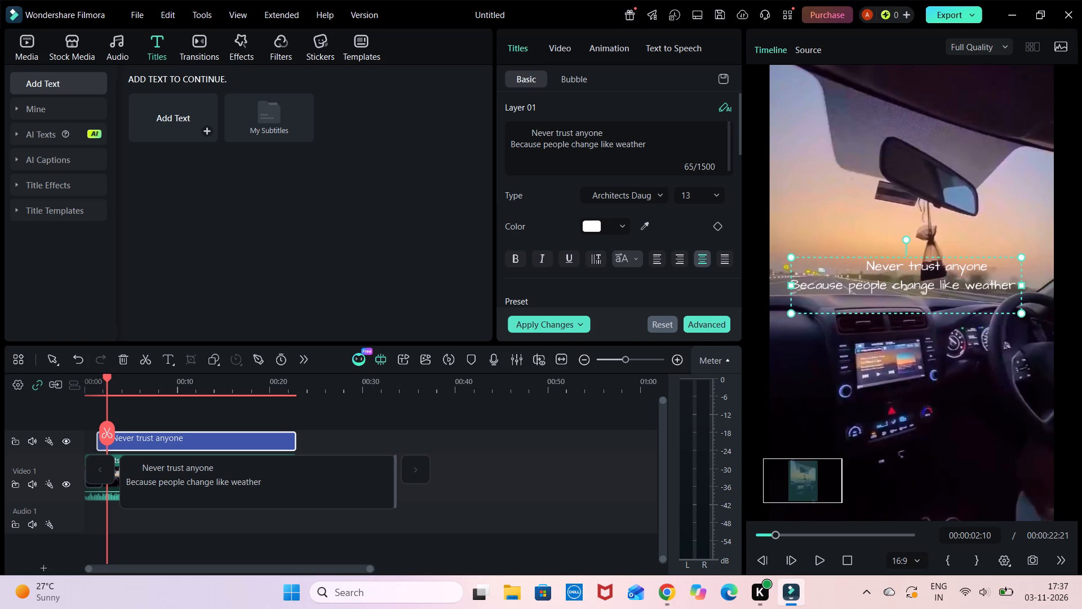
key("BackSpace")
left_click(332, 406)
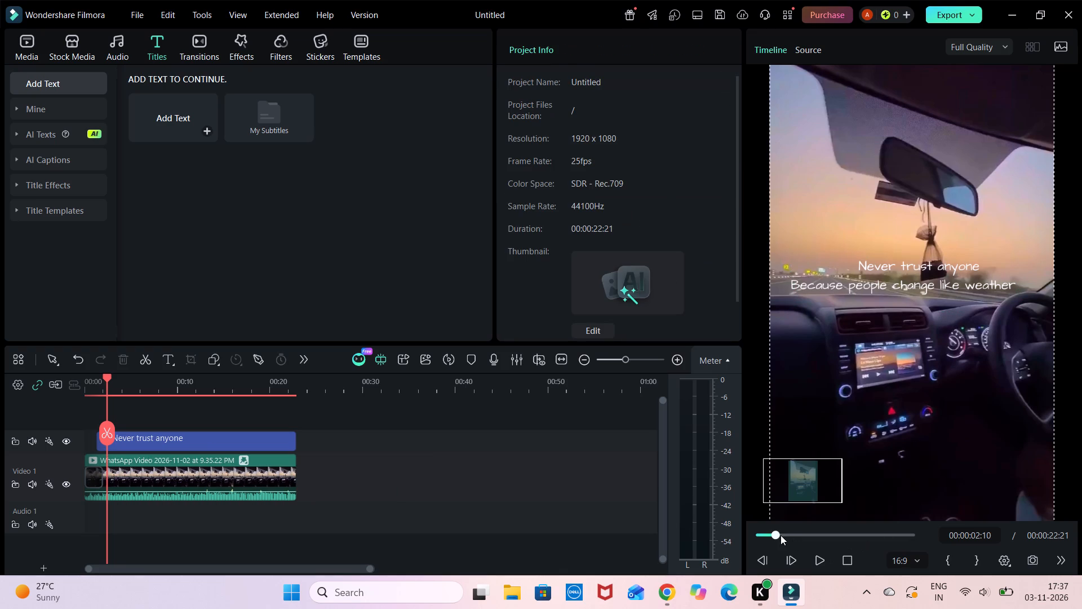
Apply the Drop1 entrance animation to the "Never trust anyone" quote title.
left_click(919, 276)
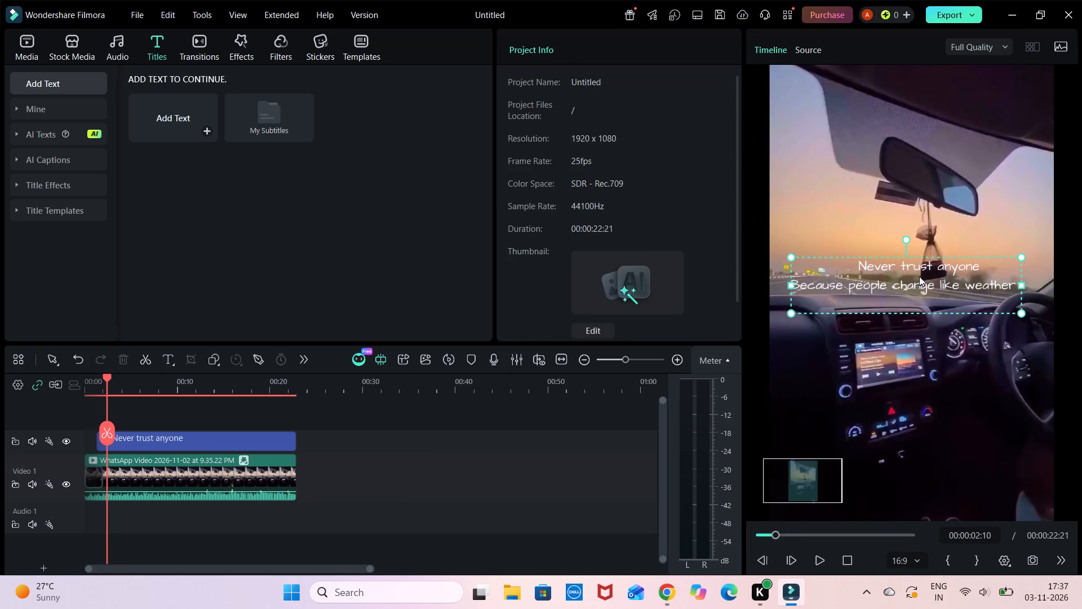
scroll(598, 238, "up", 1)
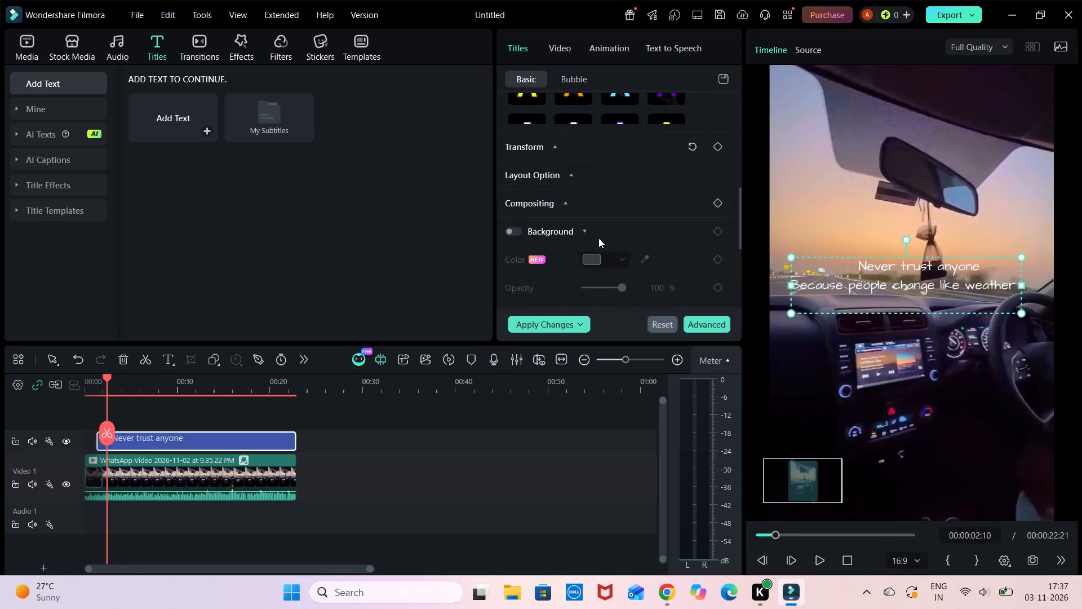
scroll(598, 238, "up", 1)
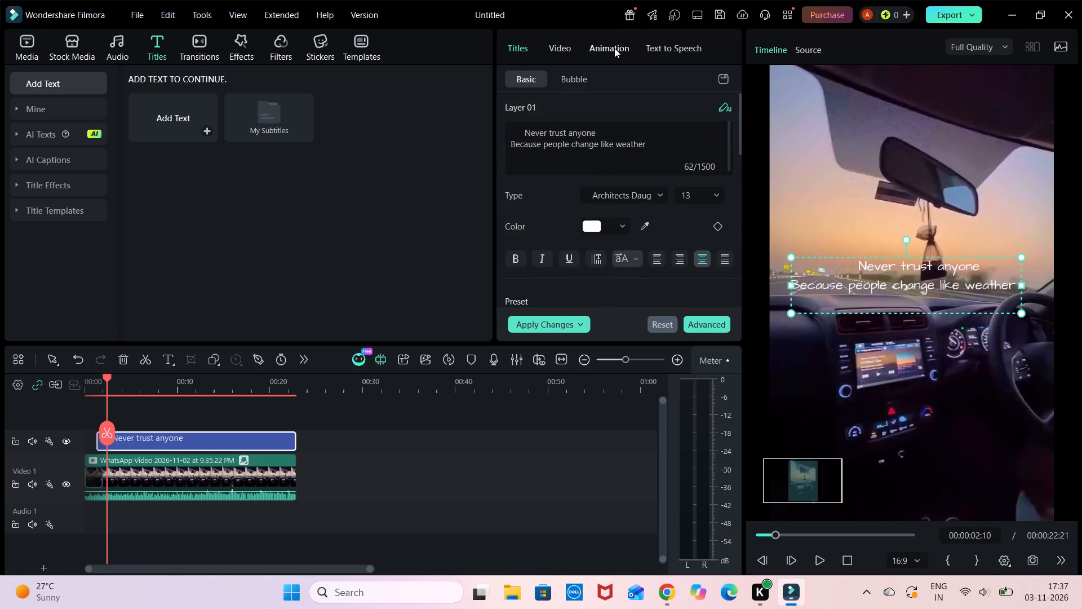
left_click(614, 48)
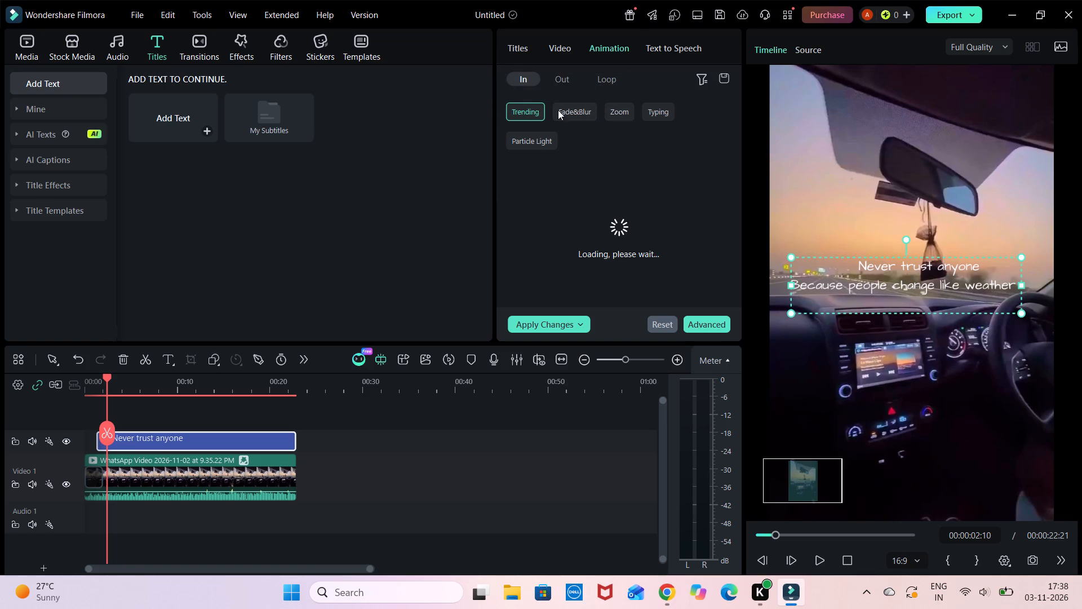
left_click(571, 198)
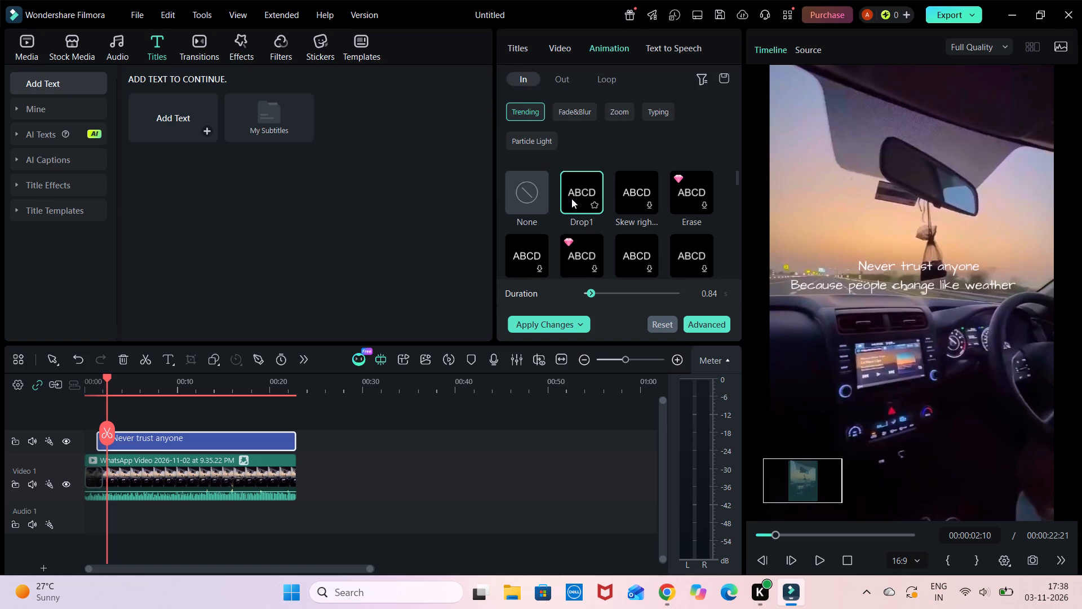
Play the video from the start to preview the title's entrance animation.
left_click_drag(777, 531, 763, 535)
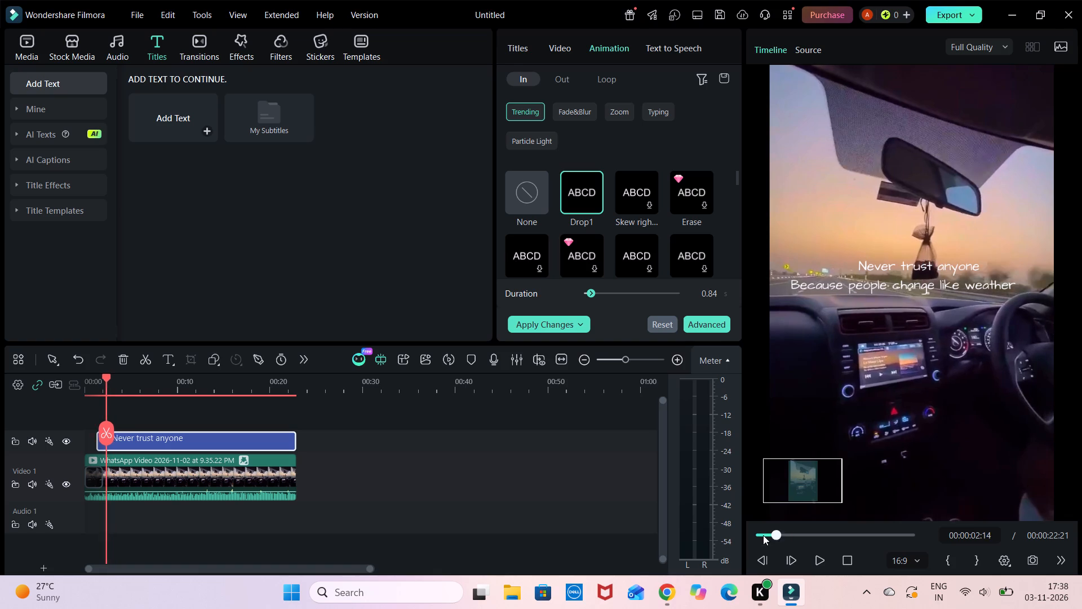
left_click_drag(763, 535, 752, 538)
left_click(819, 563)
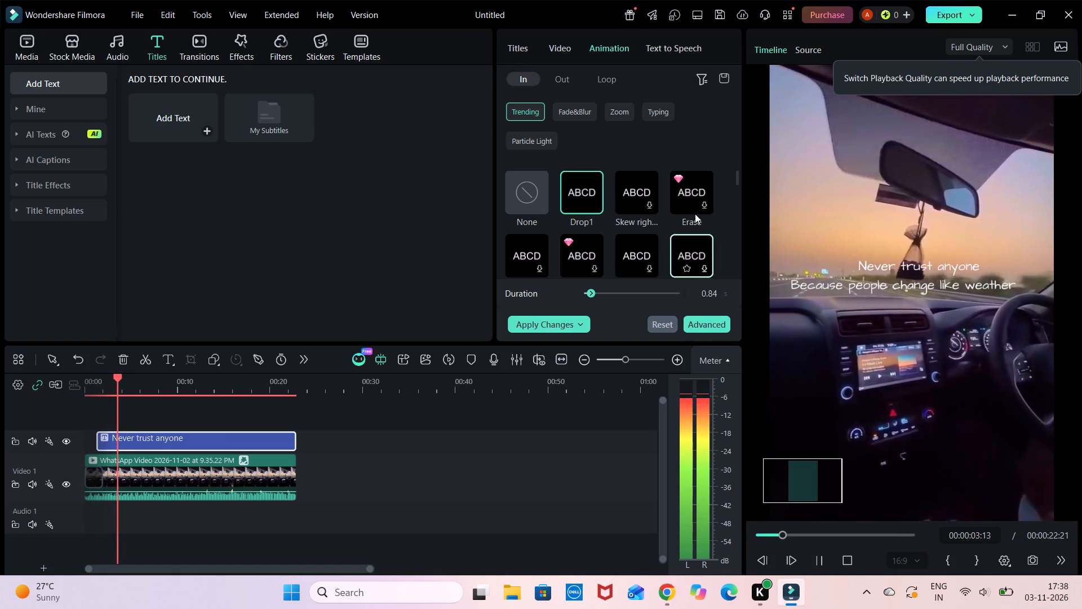
Change the quote title's entrance animation to the trending "Skew right" preset beside Drop1.
scroll(693, 210, "down", 1)
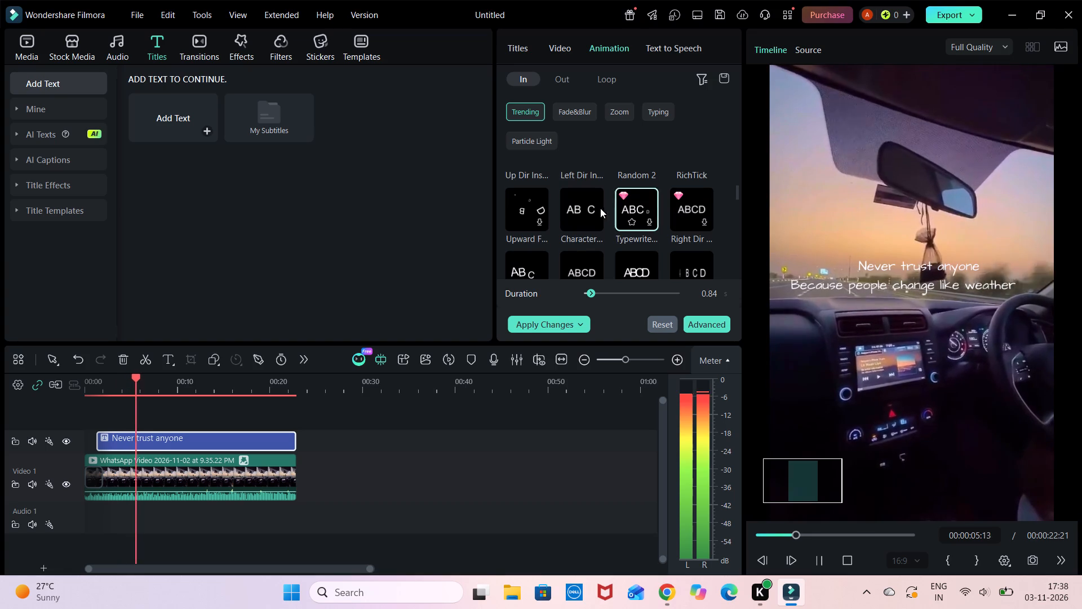
scroll(595, 209, "down", 1)
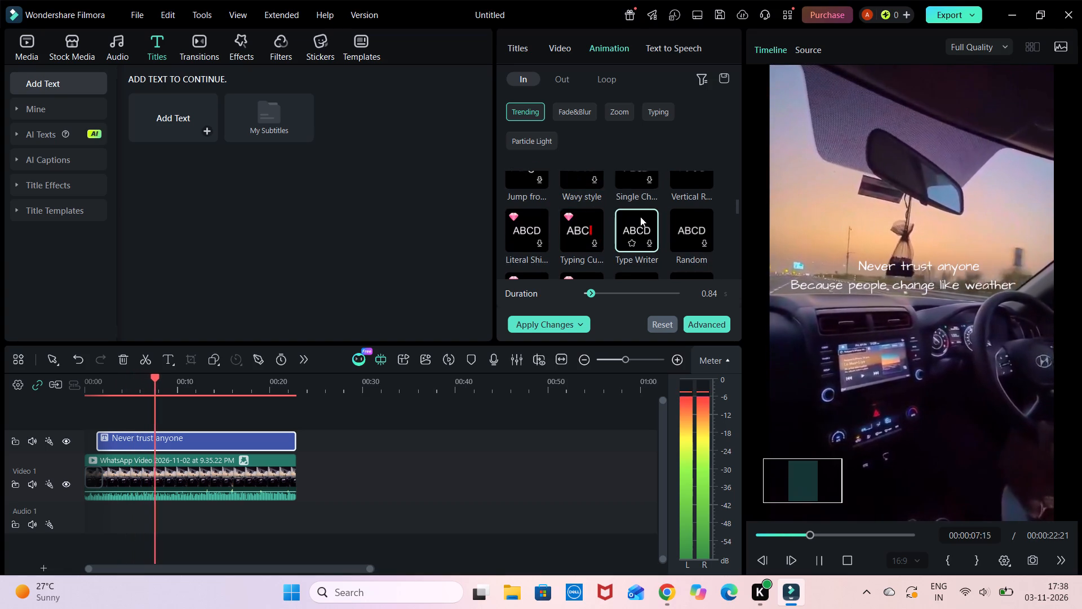
scroll(660, 227, "down", 1)
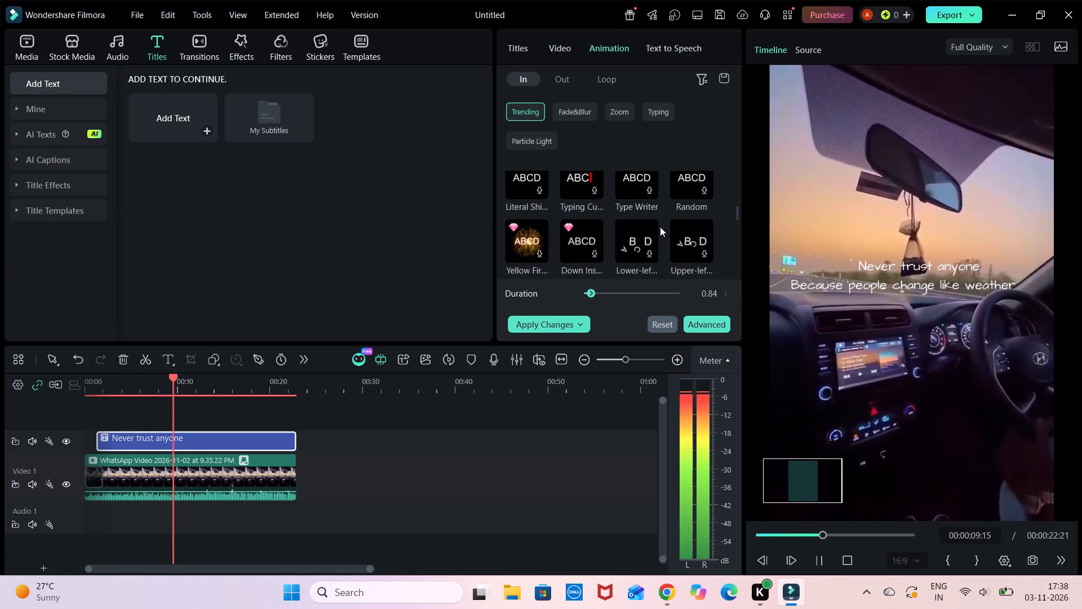
scroll(660, 227, "down", 1)
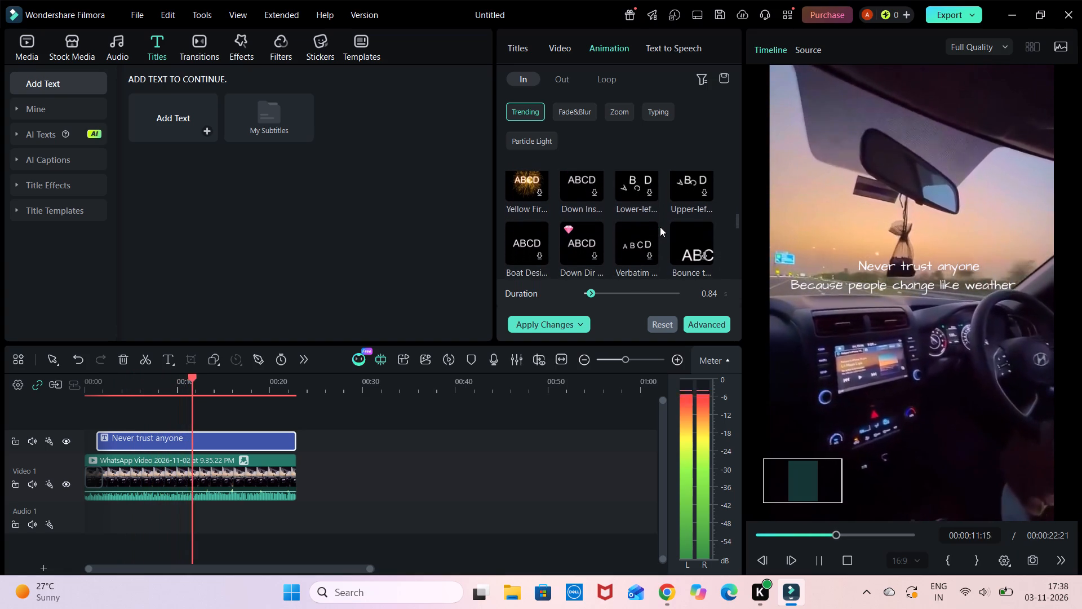
scroll(660, 227, "down", 1)
scroll(660, 227, "up", 13)
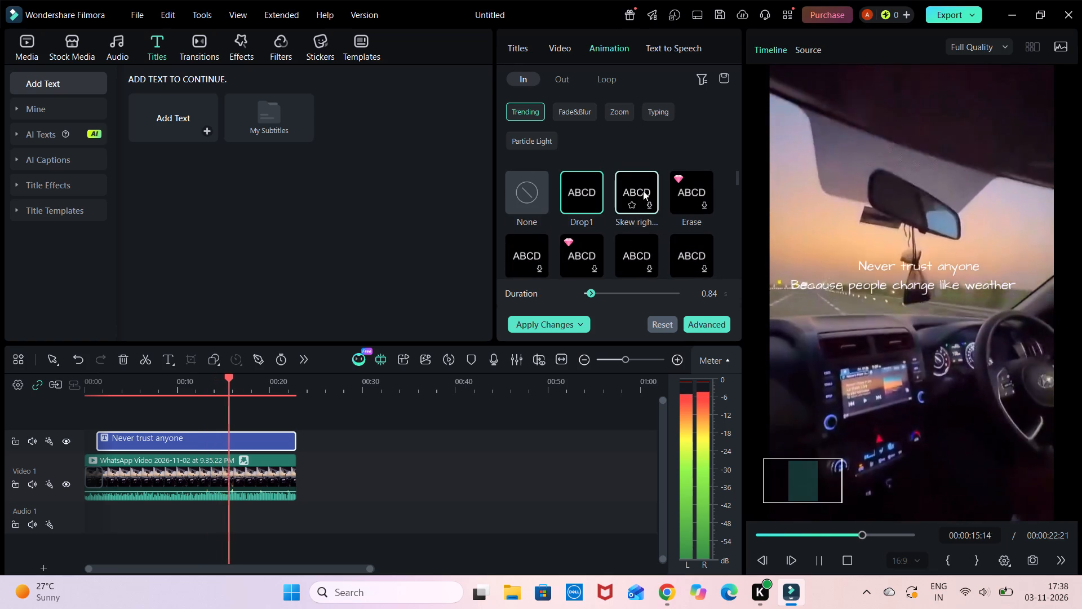
left_click(639, 188)
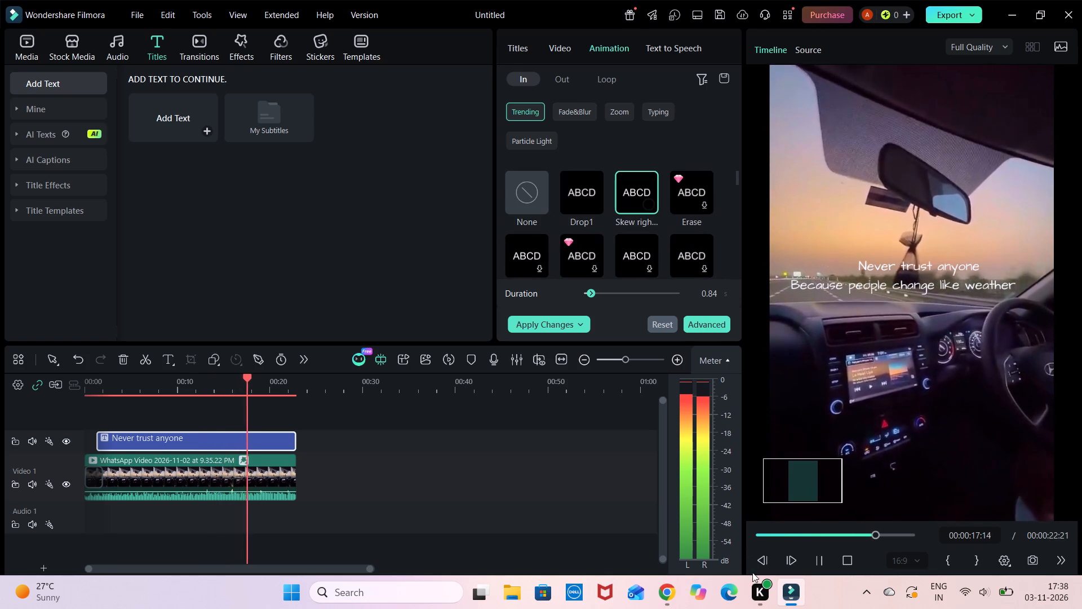
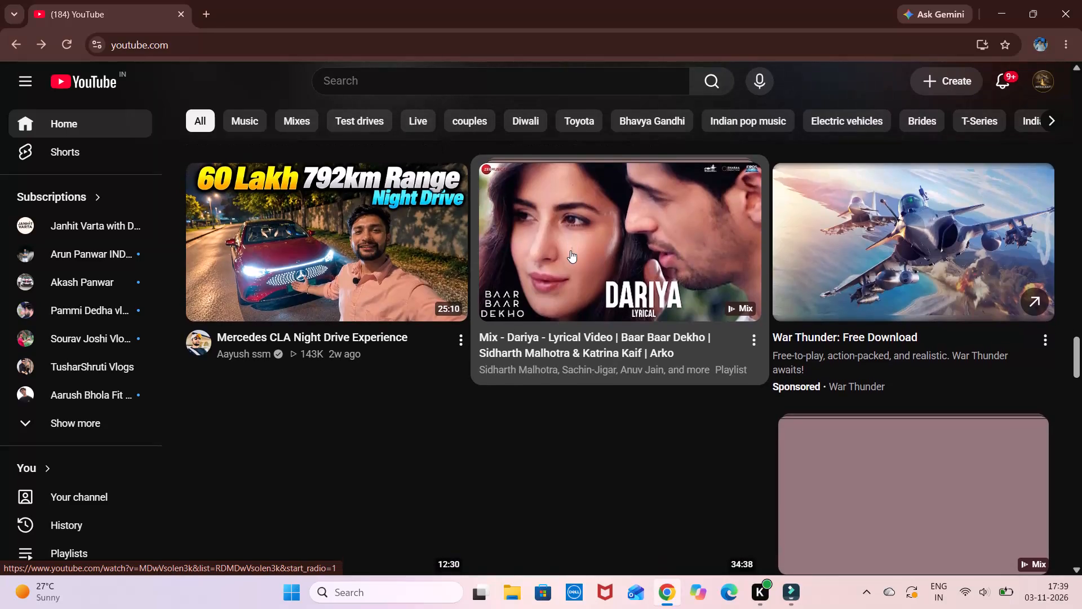
Browse the YouTube home feed and open one of the recommended Mix playlists.
scroll(570, 250, "down", 1)
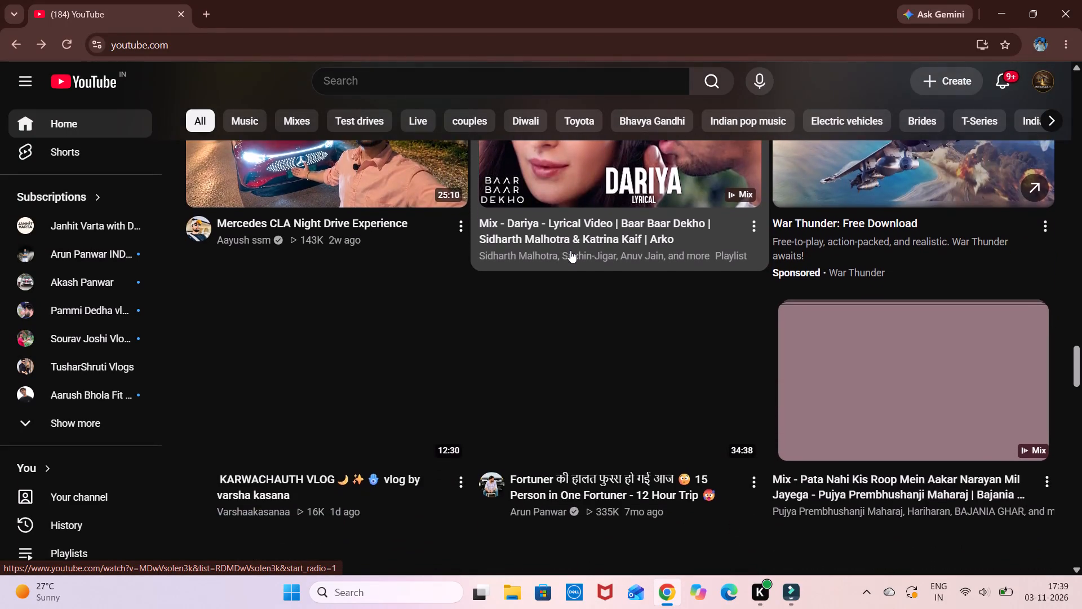
scroll(570, 250, "down", 1)
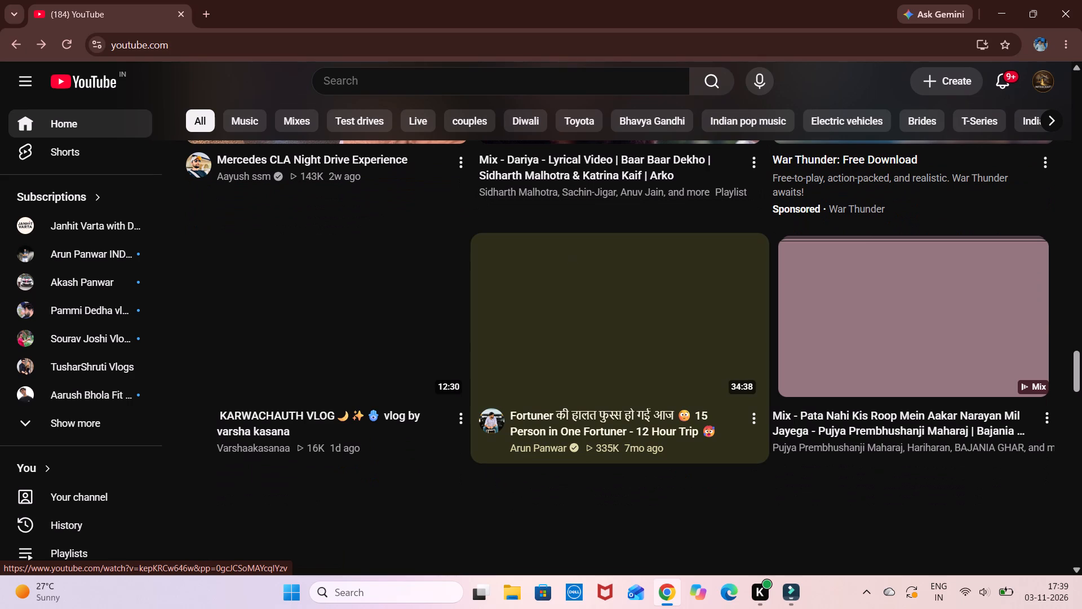
scroll(570, 250, "down", 1)
scroll(535, 292, "up", 6)
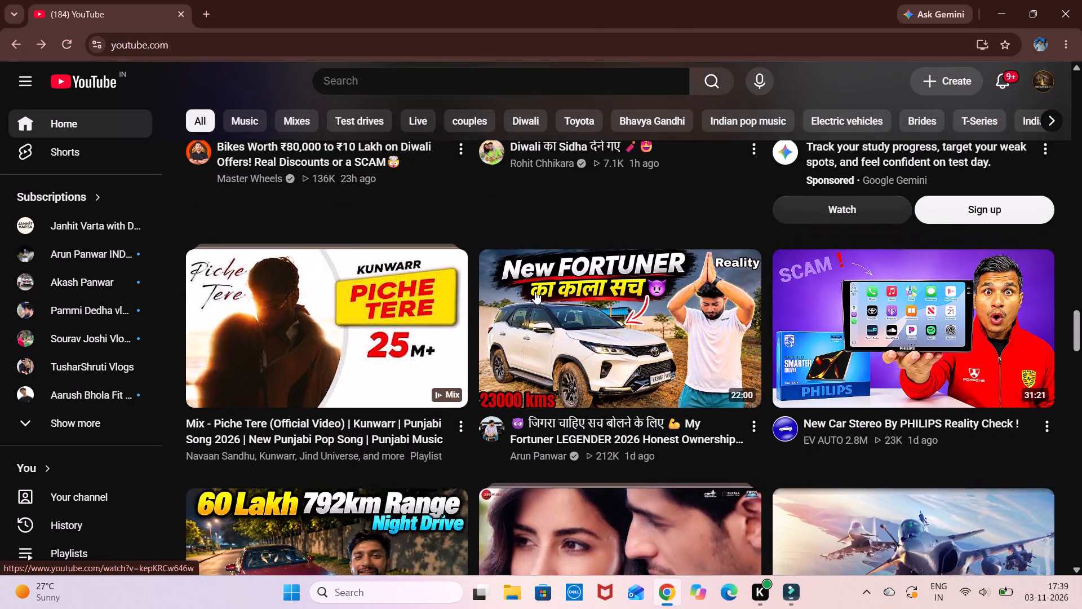
scroll(535, 292, "up", 1)
left_click(409, 483)
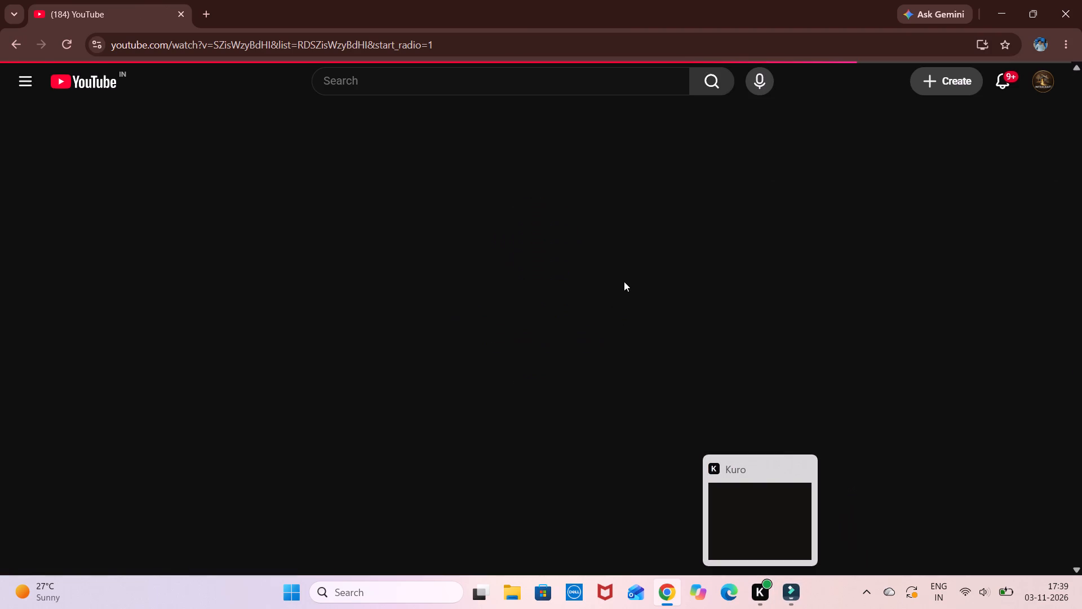
Retry loading the Mix playlist's video page.
left_click(533, 382)
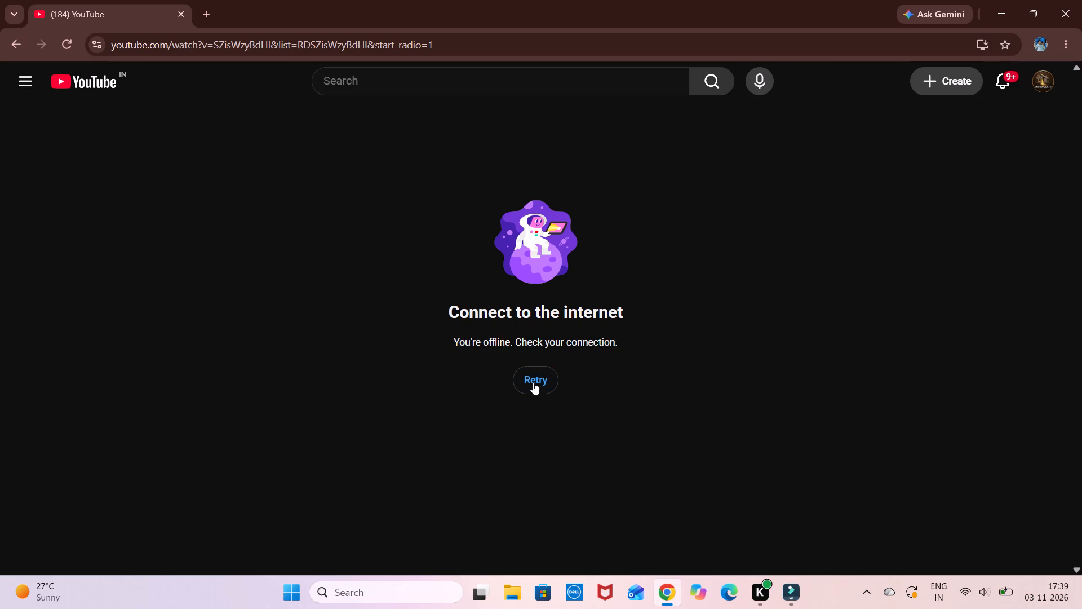
left_click(533, 382)
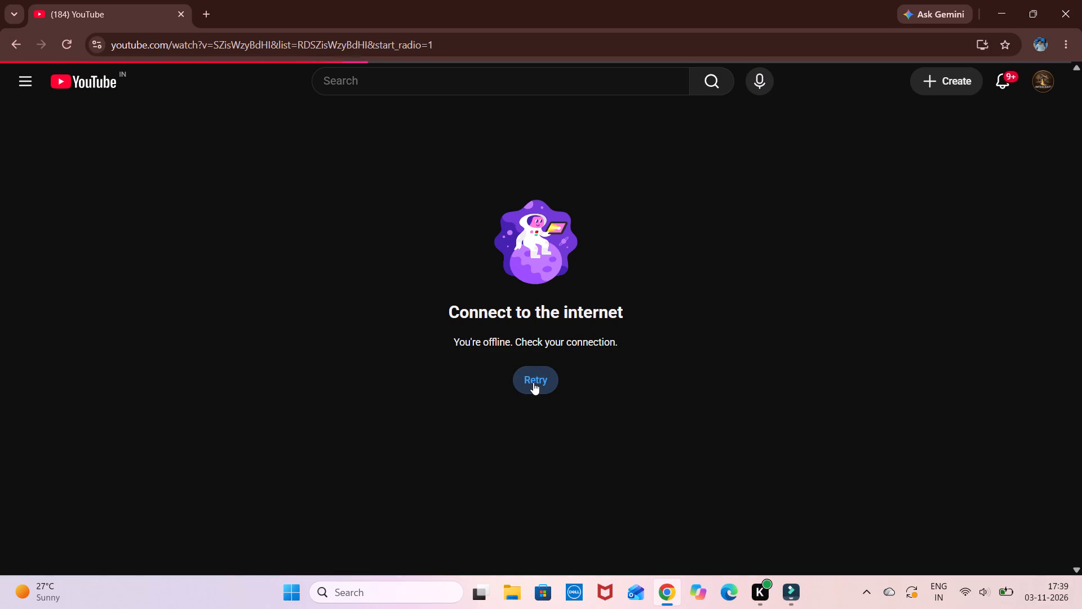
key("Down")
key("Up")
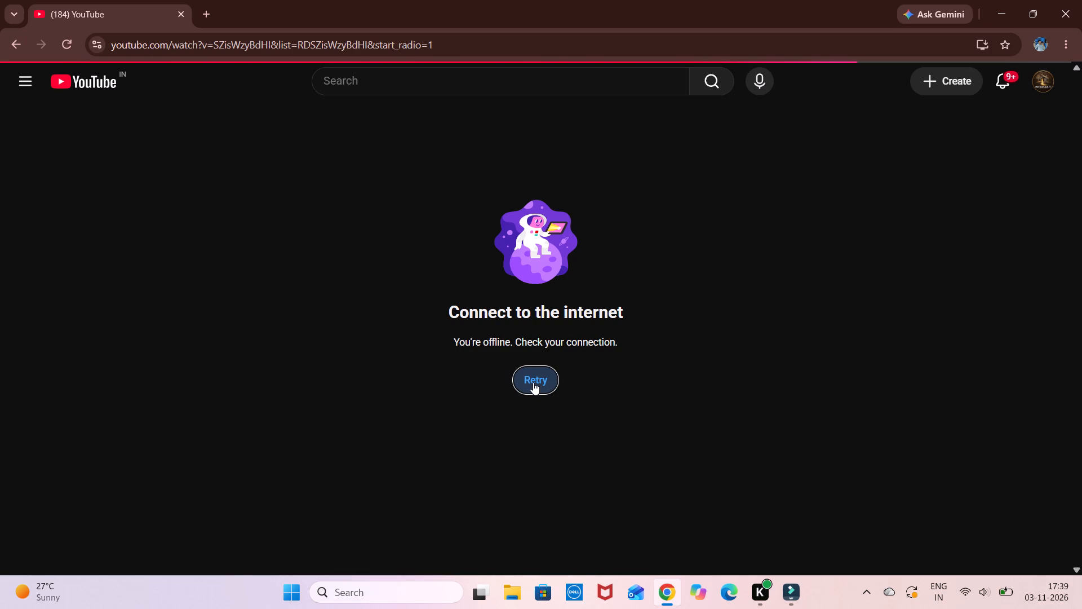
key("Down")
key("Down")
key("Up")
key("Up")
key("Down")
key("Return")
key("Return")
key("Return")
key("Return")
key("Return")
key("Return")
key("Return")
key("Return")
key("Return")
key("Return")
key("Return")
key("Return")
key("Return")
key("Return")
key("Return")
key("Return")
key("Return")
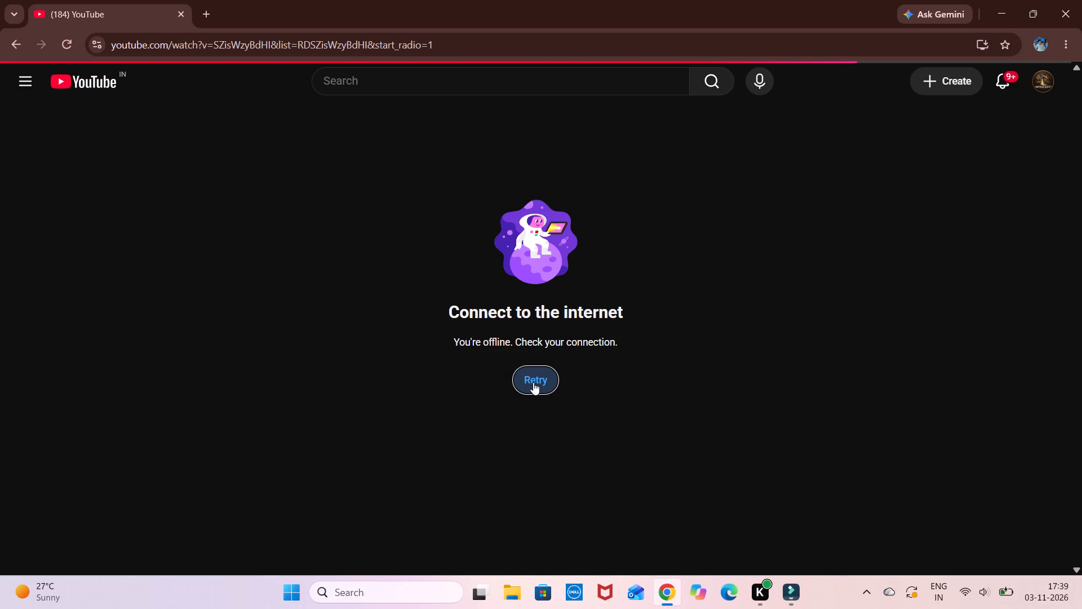
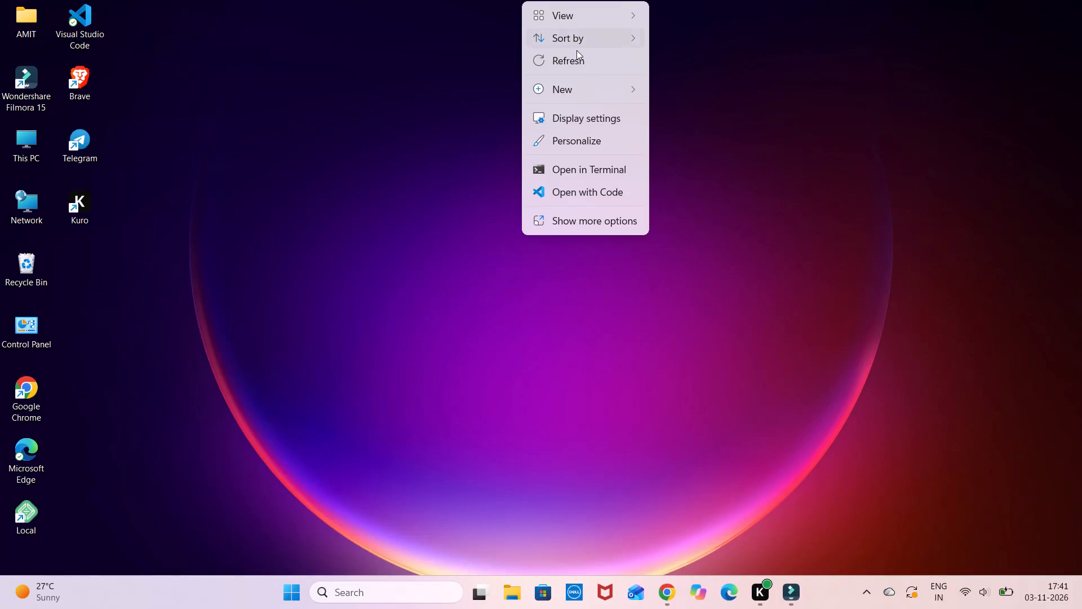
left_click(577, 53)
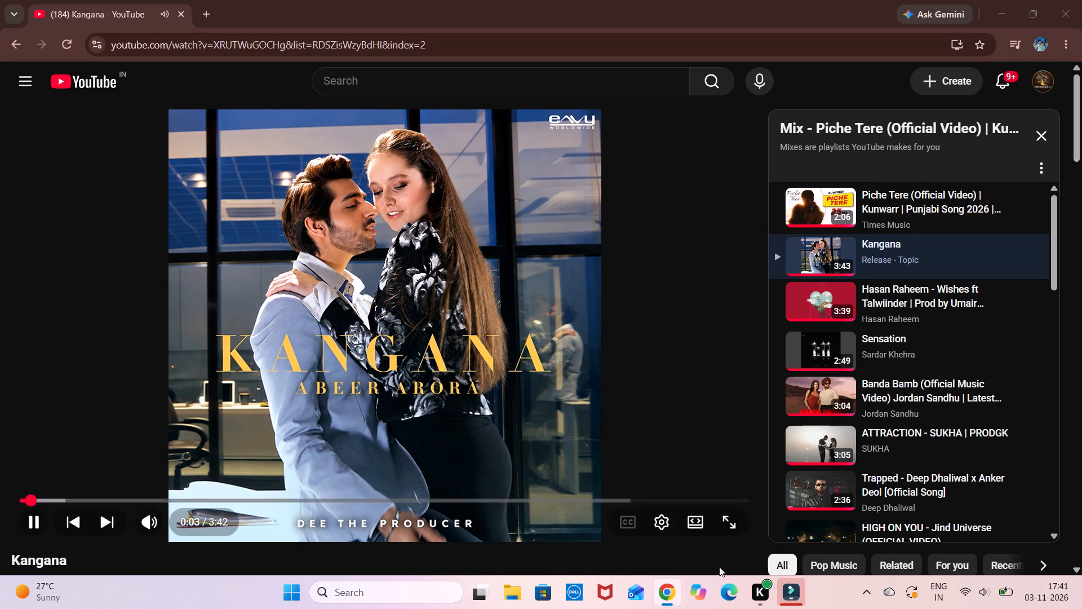
Switch to Wondershare Filmora and return the playhead to the start of the timeline at 00:00:00:00.
left_click(786, 602)
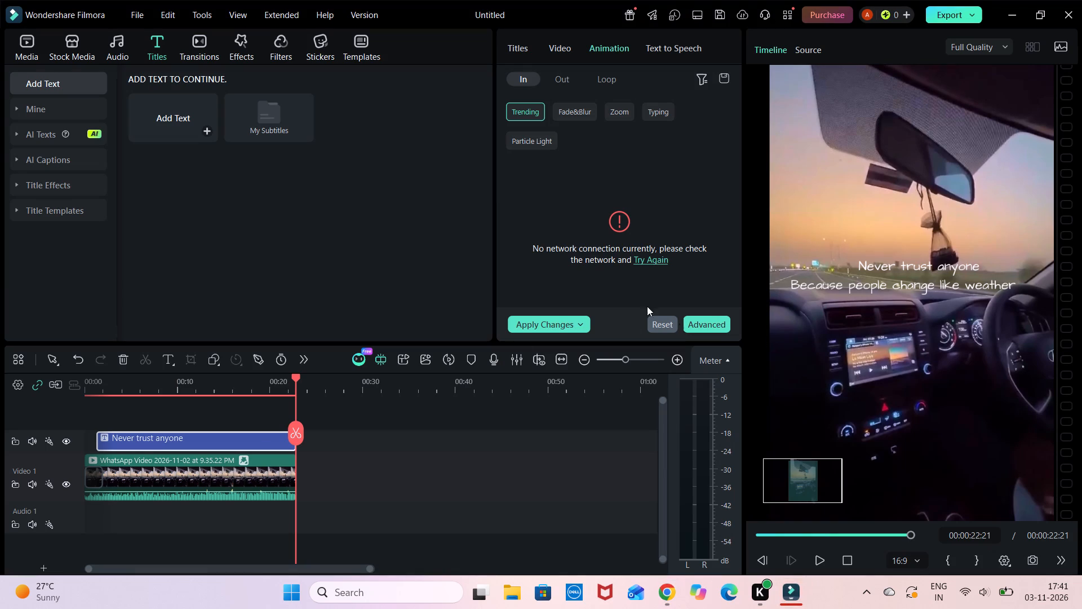
left_click_drag(295, 383, 255, 387)
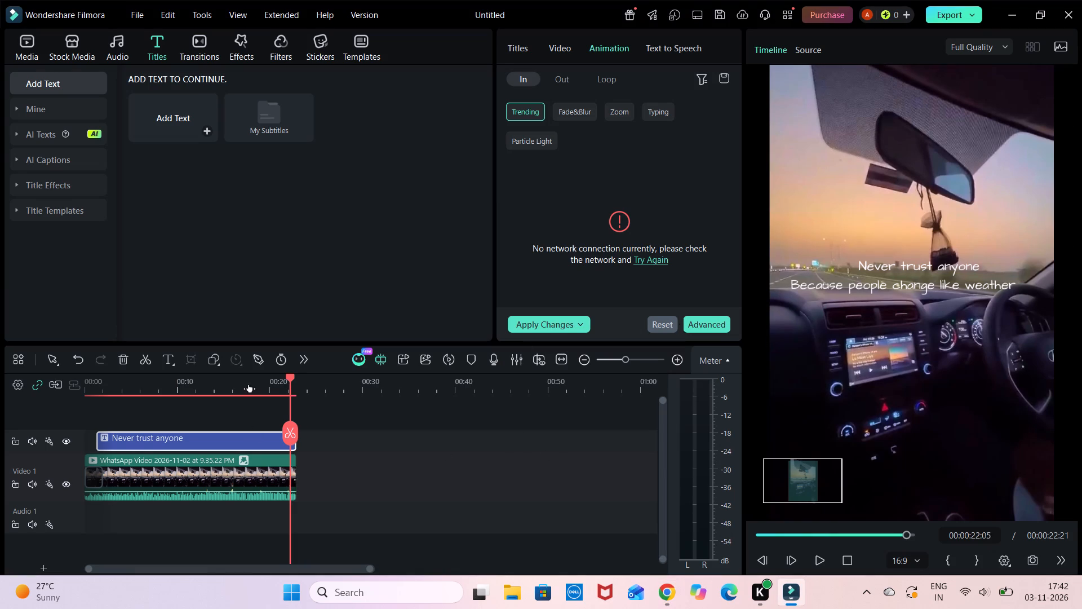
left_click_drag(255, 387, 56, 381)
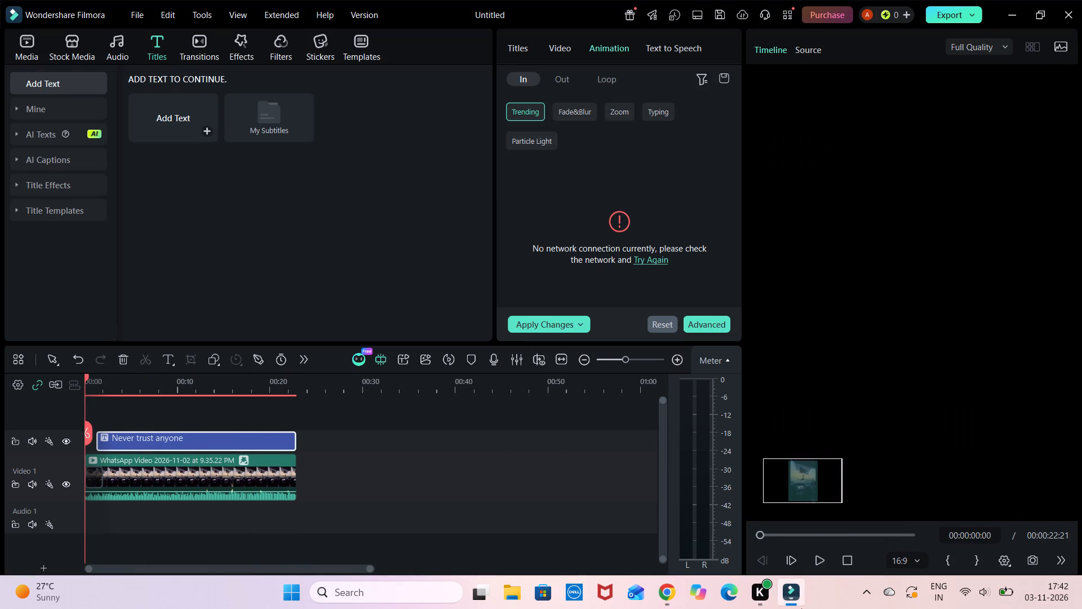
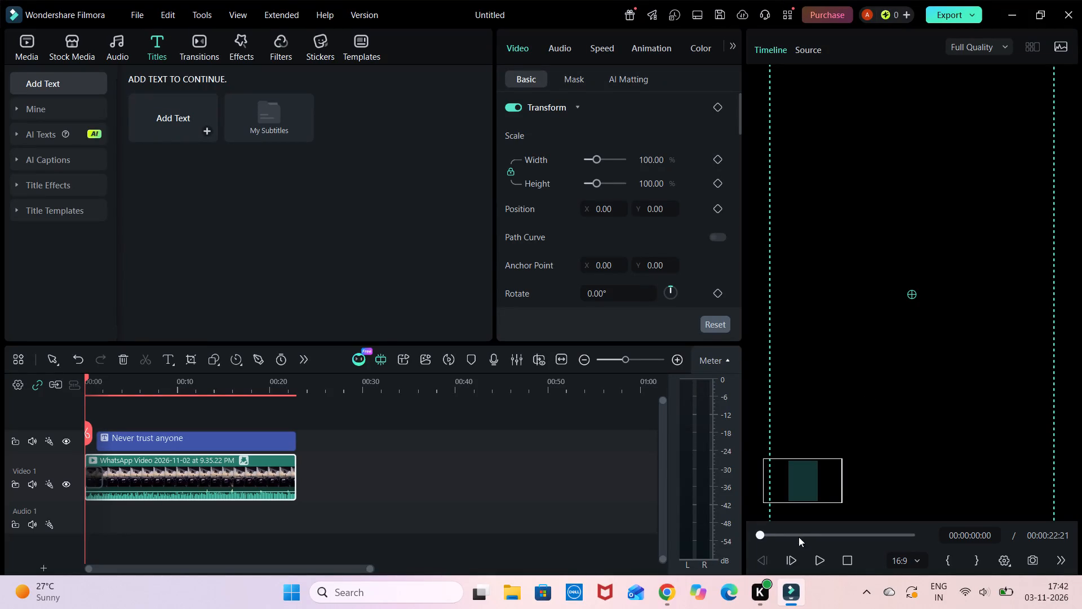
Play the edit from the start of the timeline to review how the quote title appears over the car video.
left_click(815, 559)
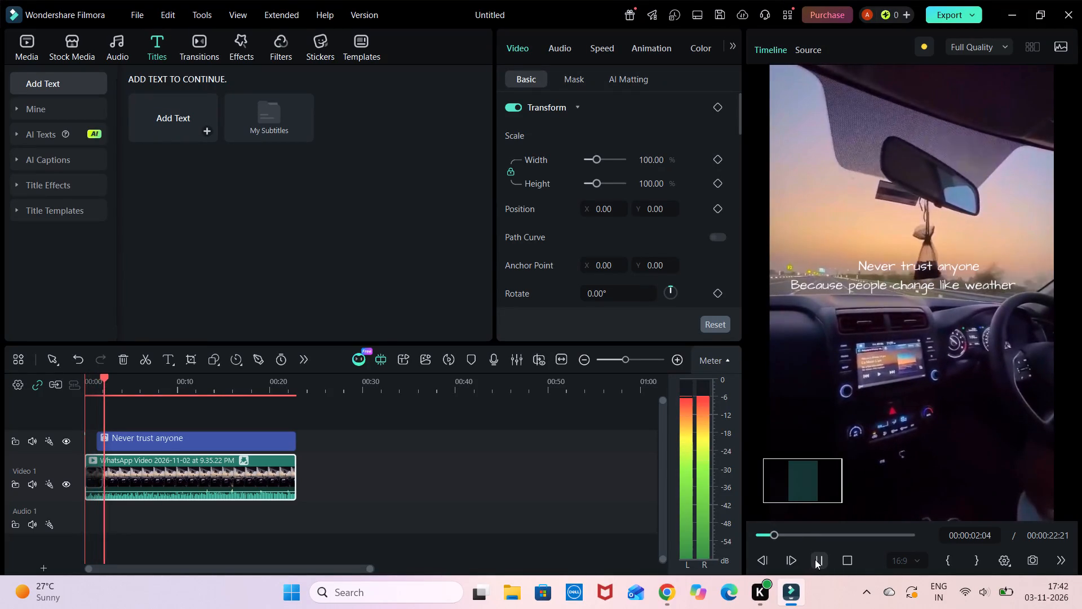
left_click(868, 287)
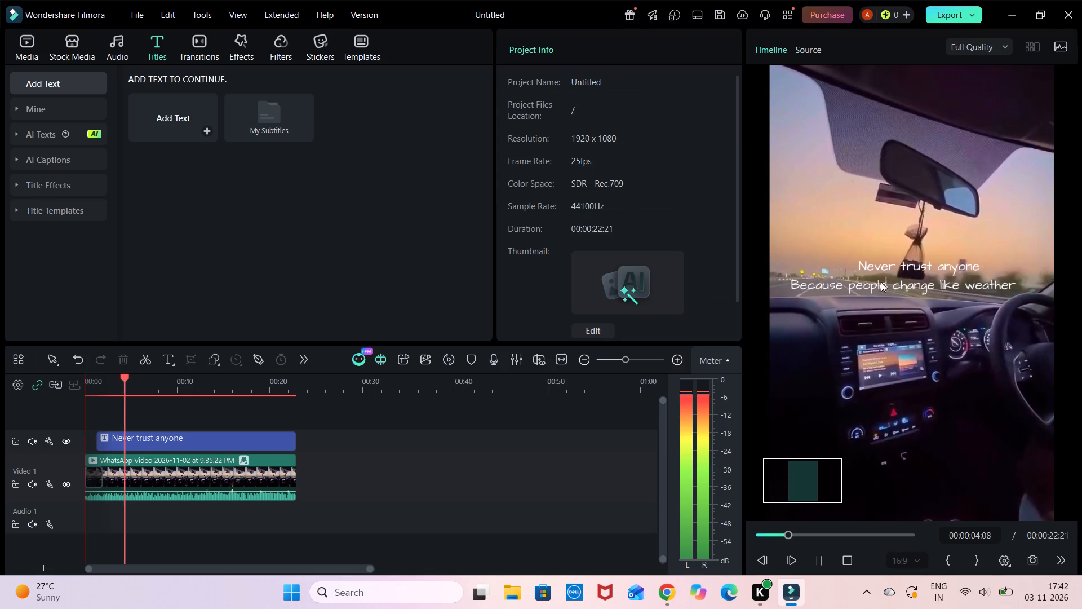
left_click(891, 279)
double_click(891, 279)
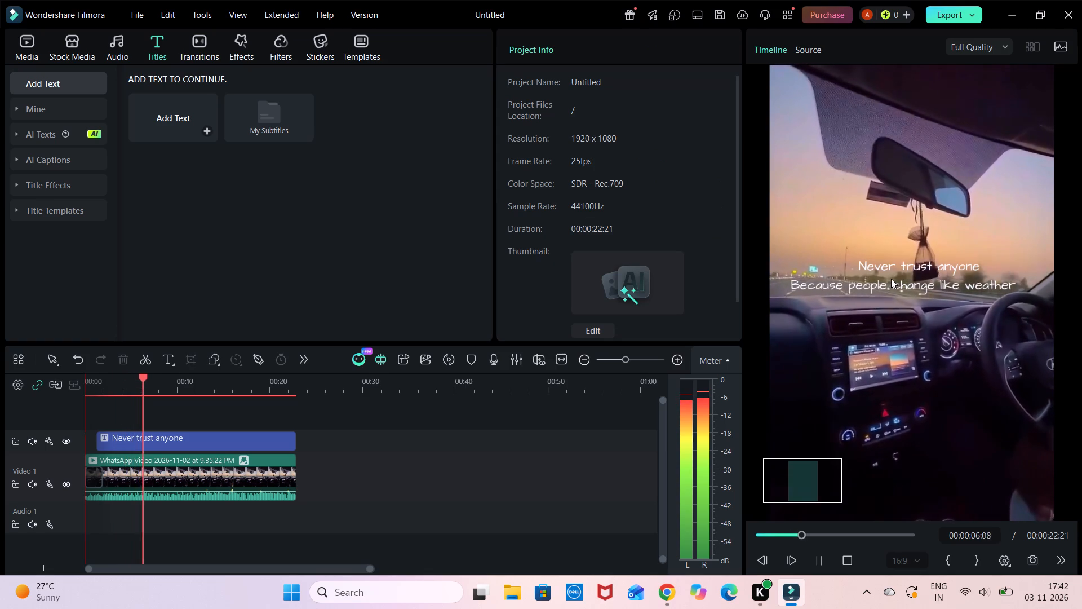
left_click(880, 284)
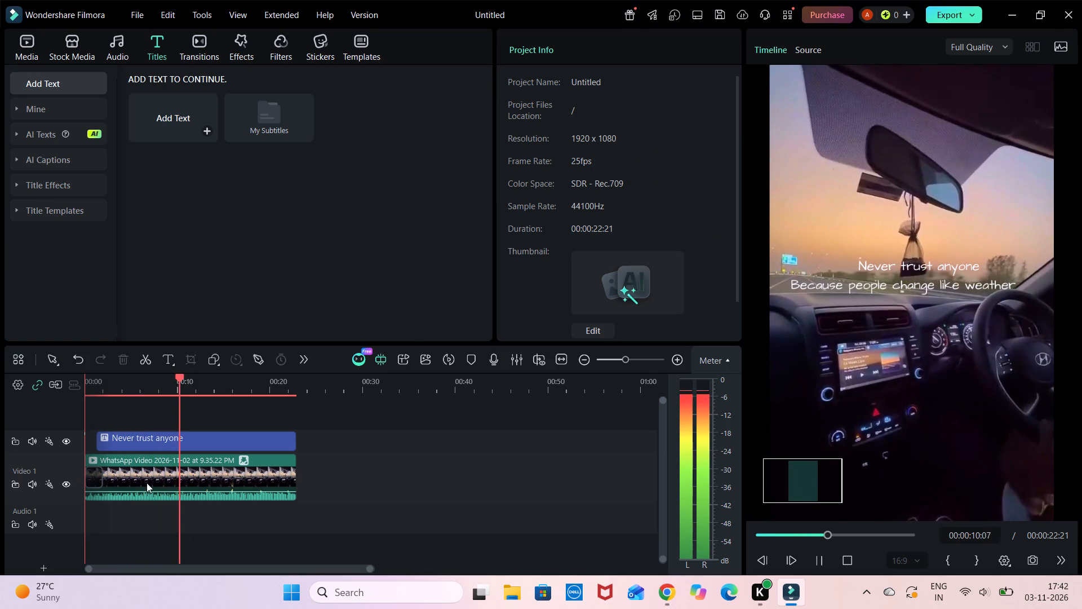
Mute the Video 1 track holding the car-drive clip.
left_click(159, 464)
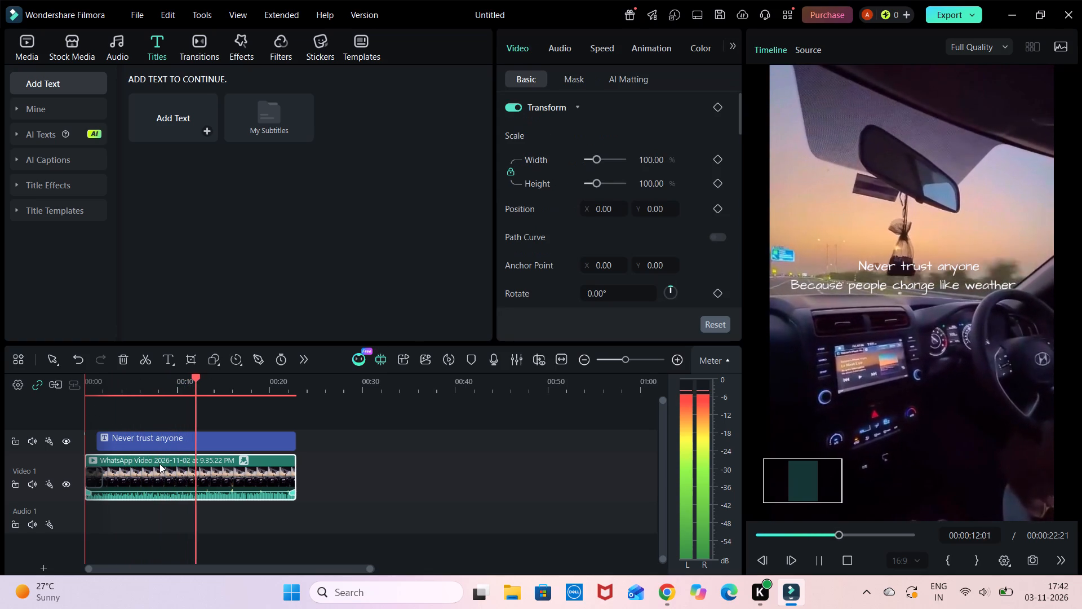
left_click(36, 488)
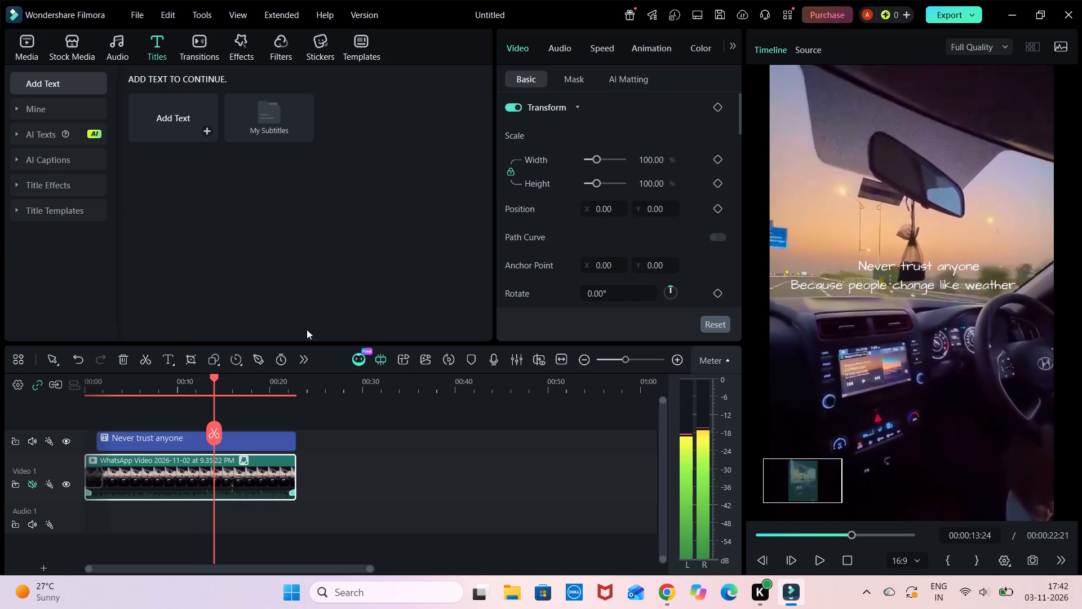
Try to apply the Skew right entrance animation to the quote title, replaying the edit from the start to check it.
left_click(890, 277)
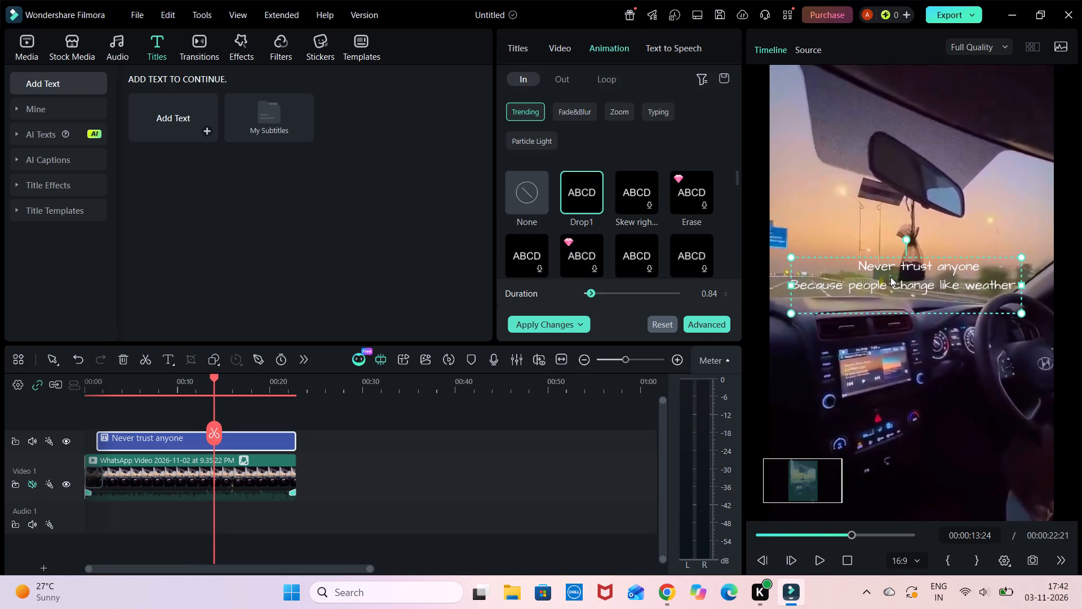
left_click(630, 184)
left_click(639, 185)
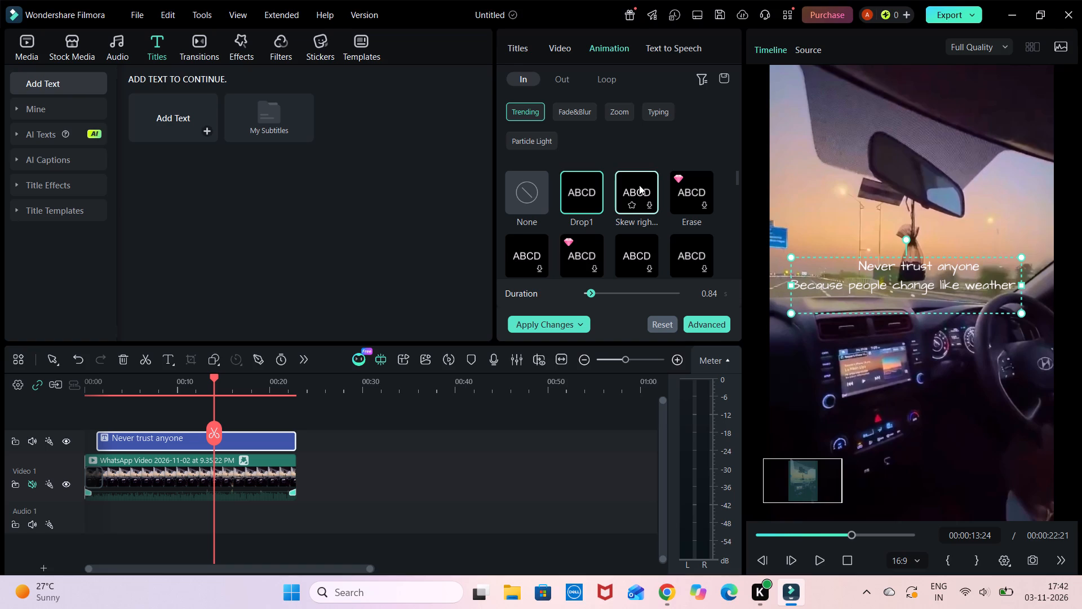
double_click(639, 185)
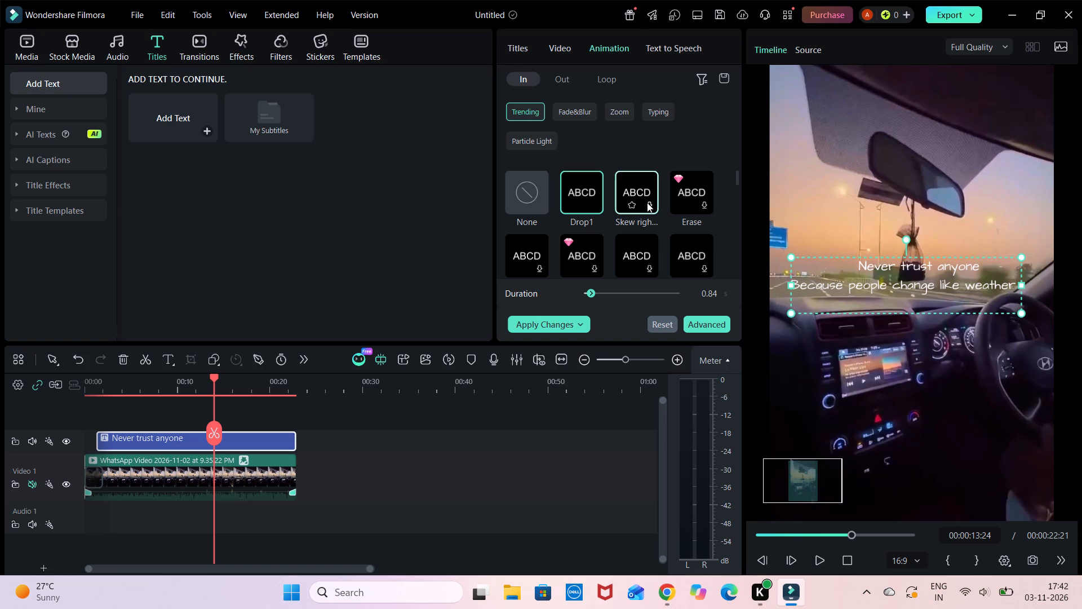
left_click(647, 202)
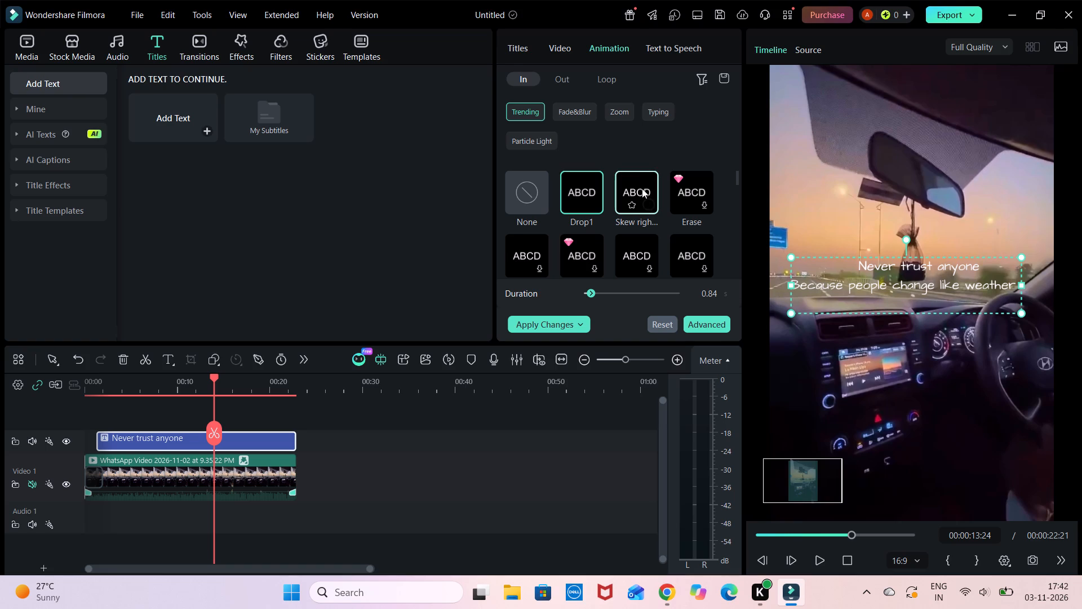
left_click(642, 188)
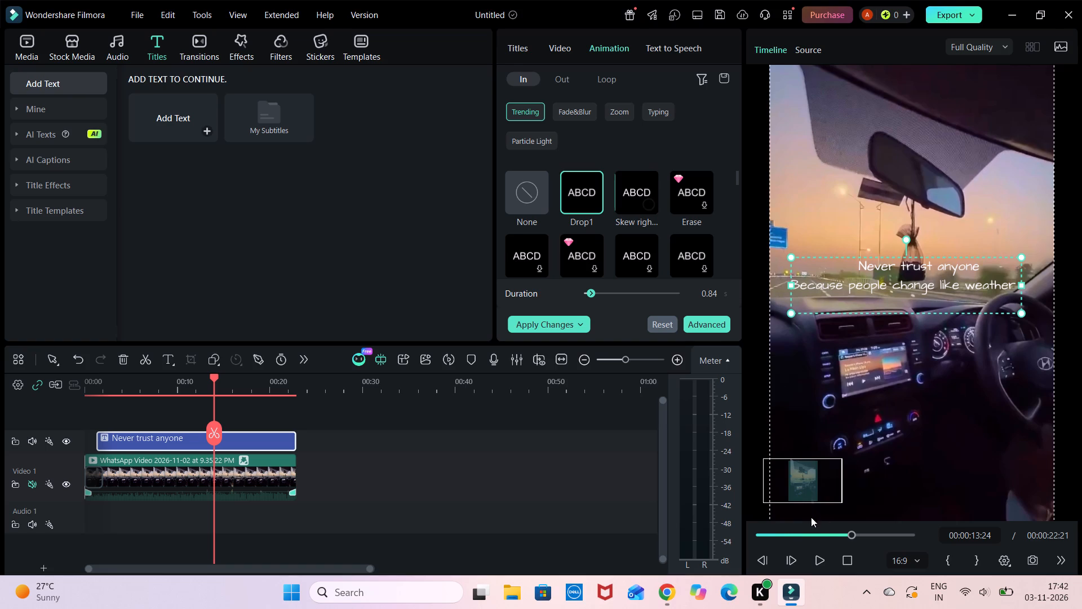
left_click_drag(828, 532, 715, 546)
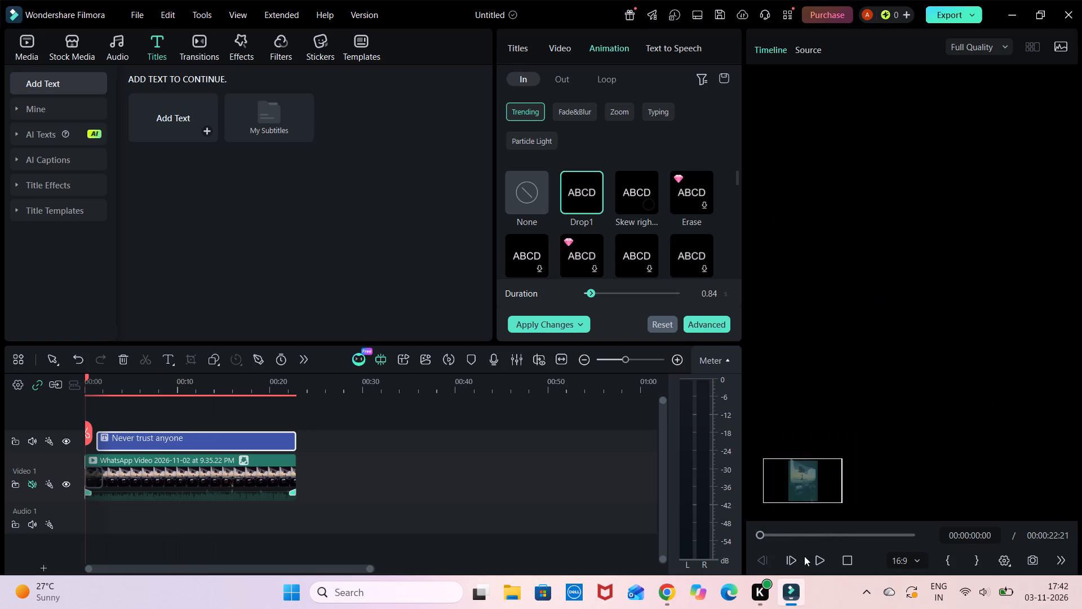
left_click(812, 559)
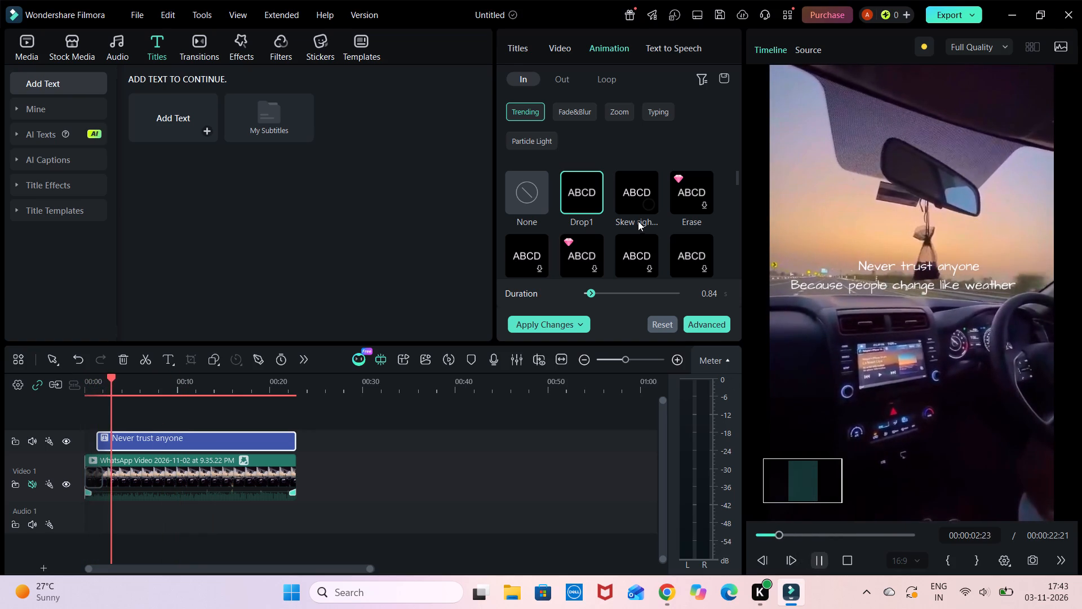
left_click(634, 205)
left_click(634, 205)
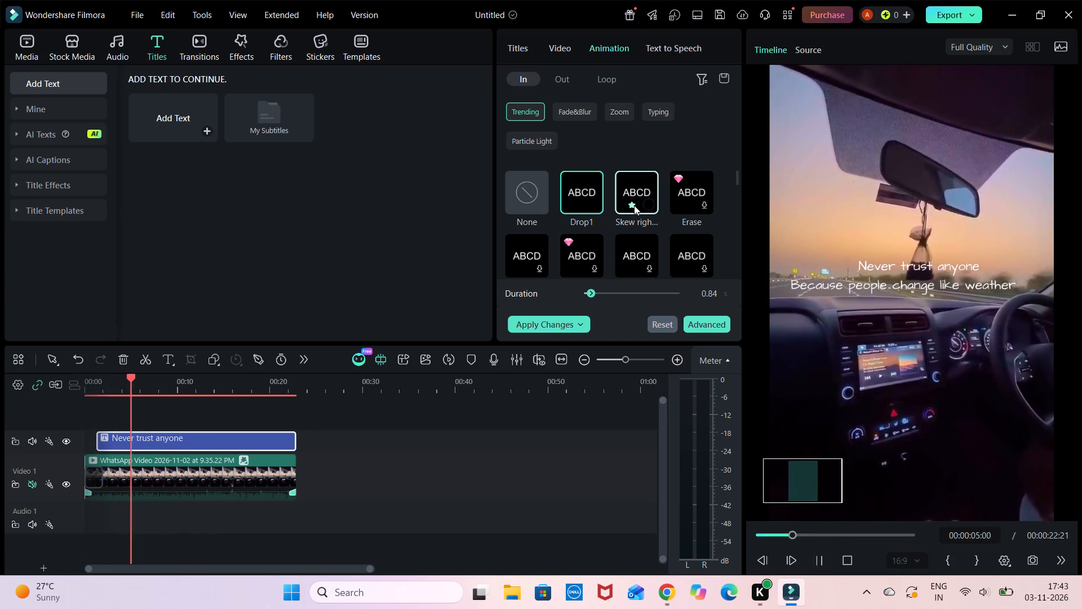
Apply the Single Character Gathers entrance animation to the quote title from the Trending animations.
scroll(667, 237, "down", 1)
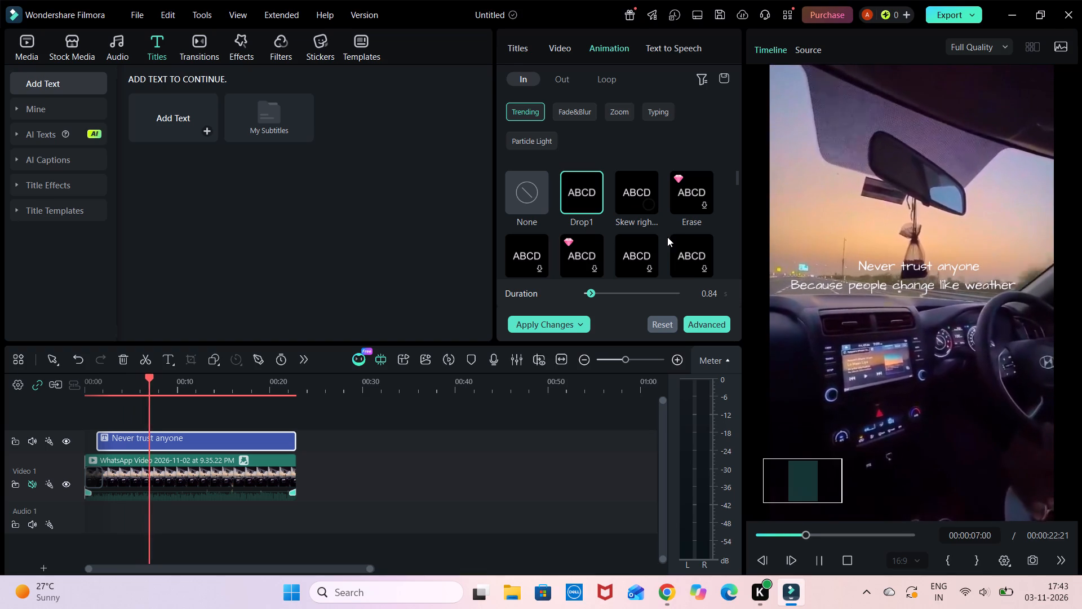
scroll(667, 237, "down", 2)
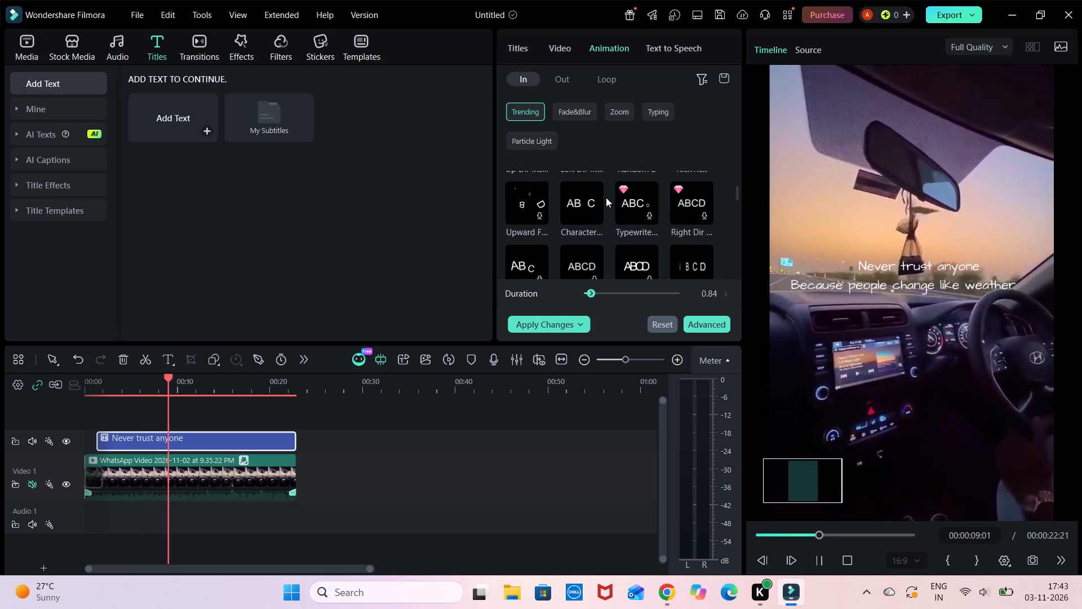
left_click(627, 214)
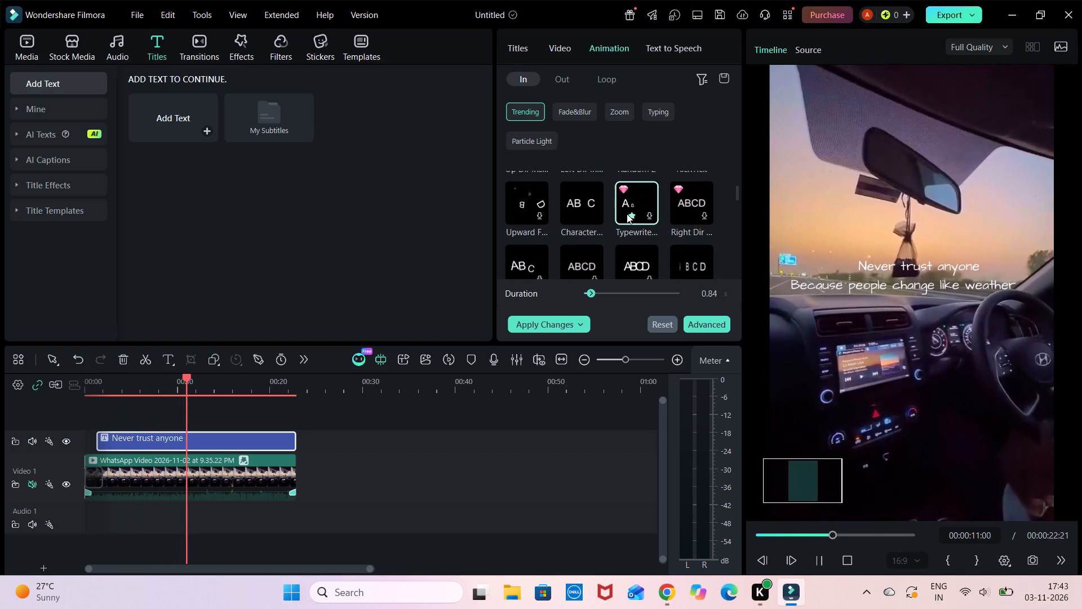
left_click(627, 214)
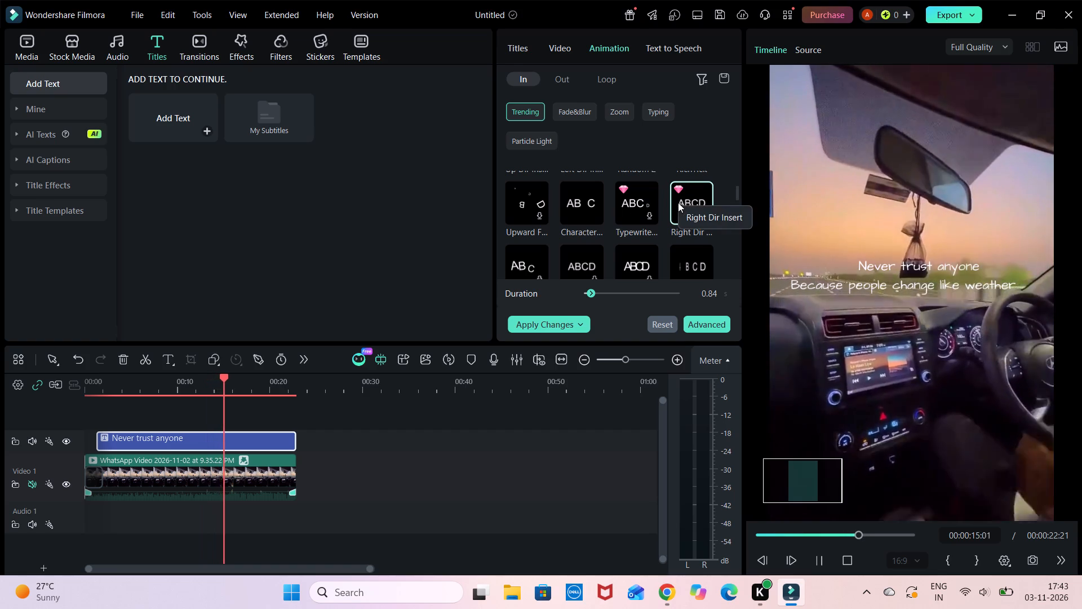
left_click(687, 258)
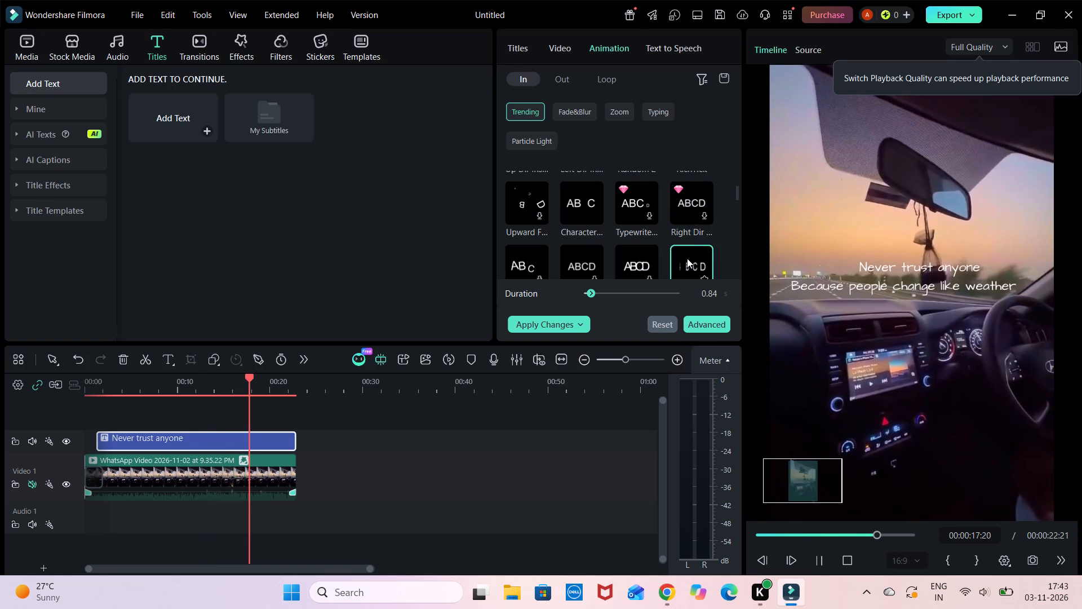
Play the edit from 00:00:00:00 and rewind it to review the quote title's new entrance animation.
left_click_drag(870, 537, 727, 532)
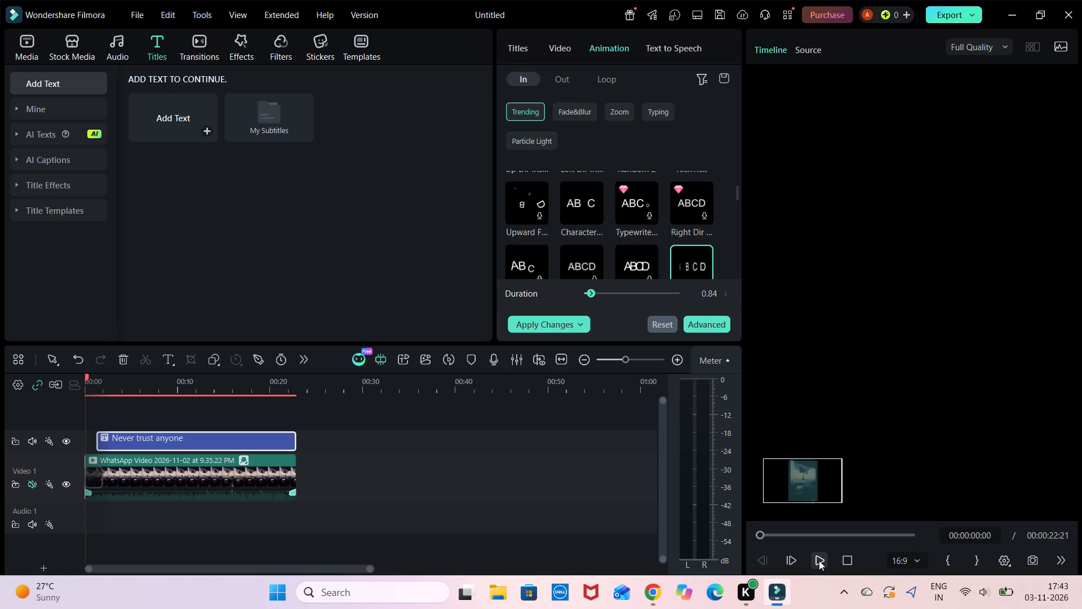
left_click(819, 561)
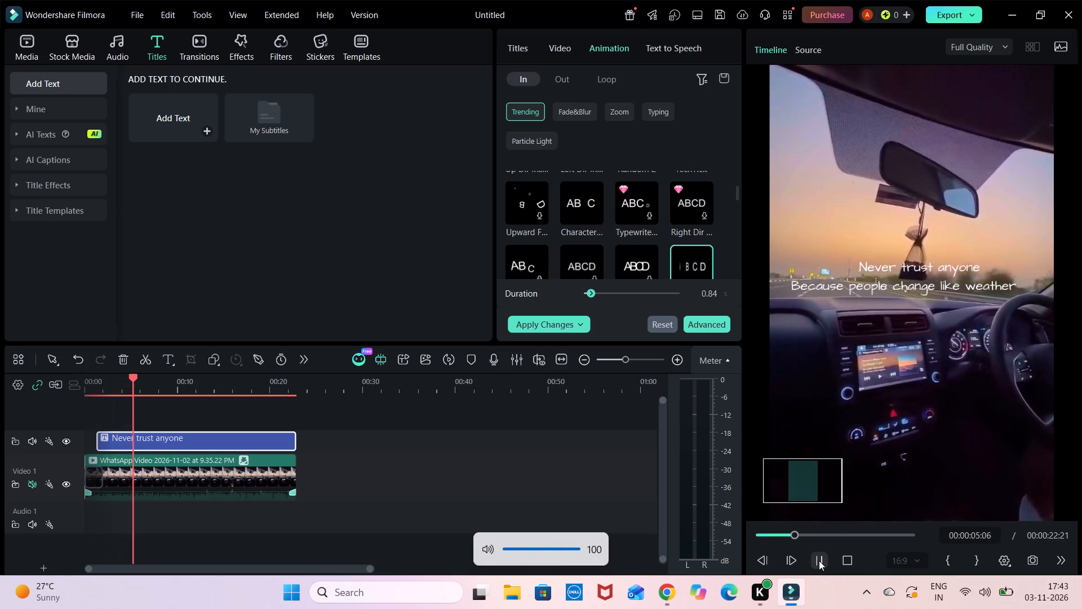
left_click_drag(799, 536, 759, 537)
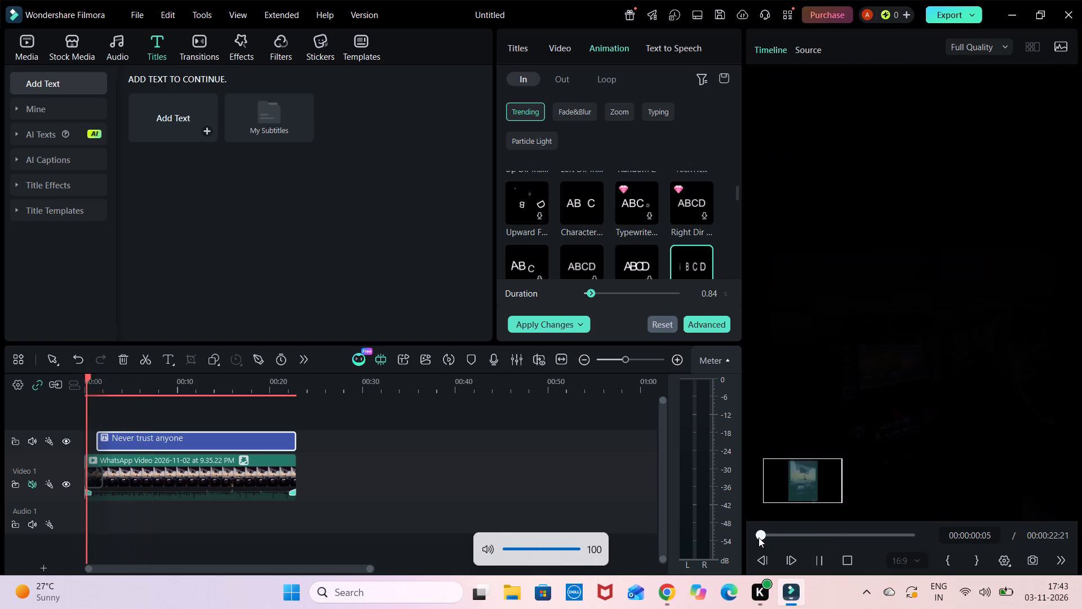
left_click_drag(759, 537, 730, 585)
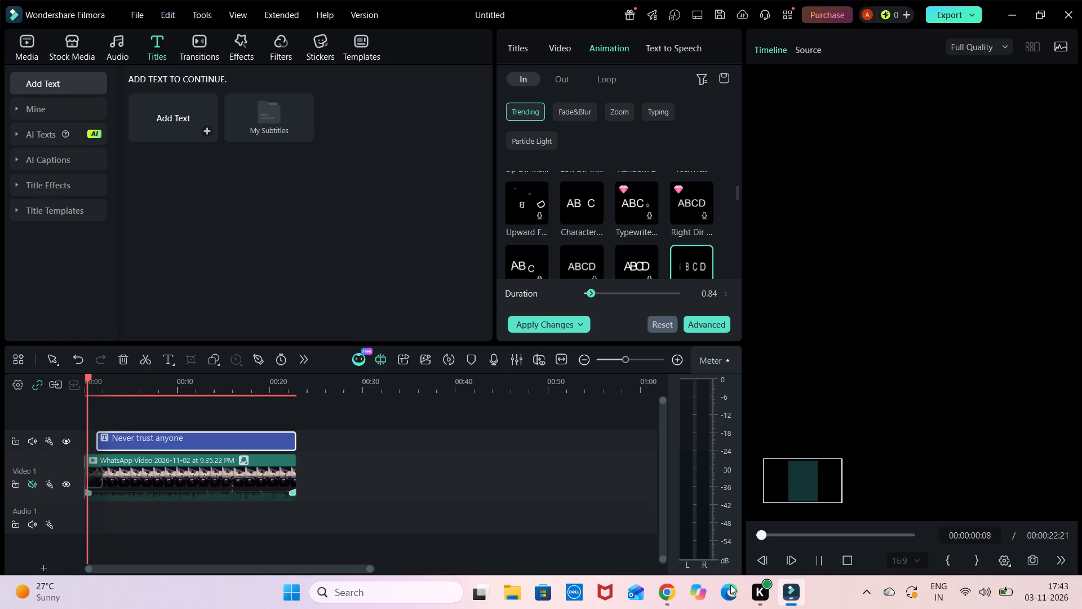
left_click_drag(730, 585, 734, 569)
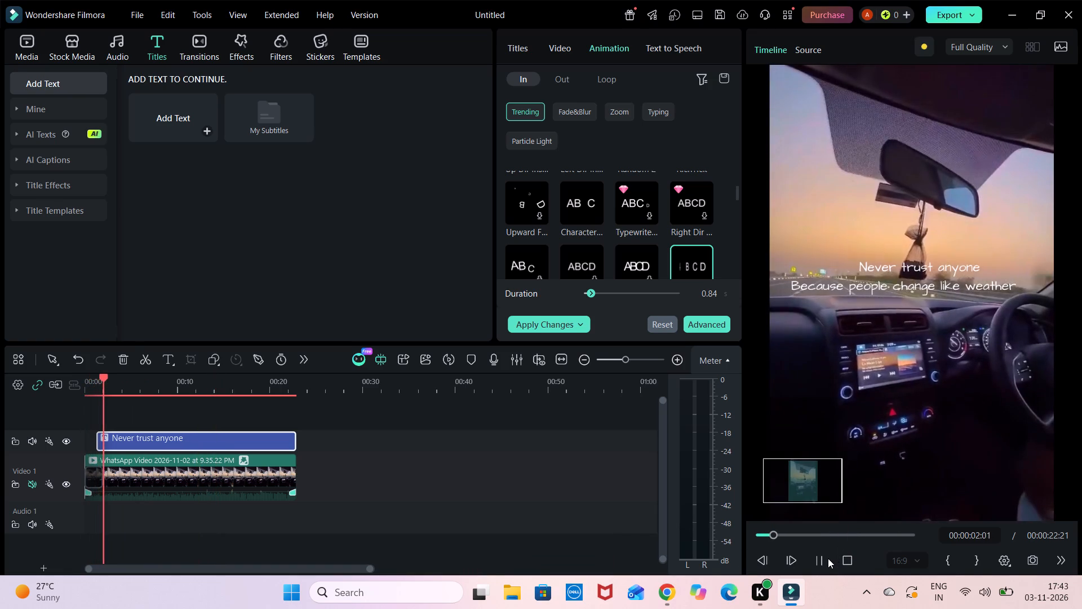
Replay the edit's opening several times to review the quote title's entrance animation, and pause playback at 00:00:04:07.
left_click_drag(785, 538, 747, 545)
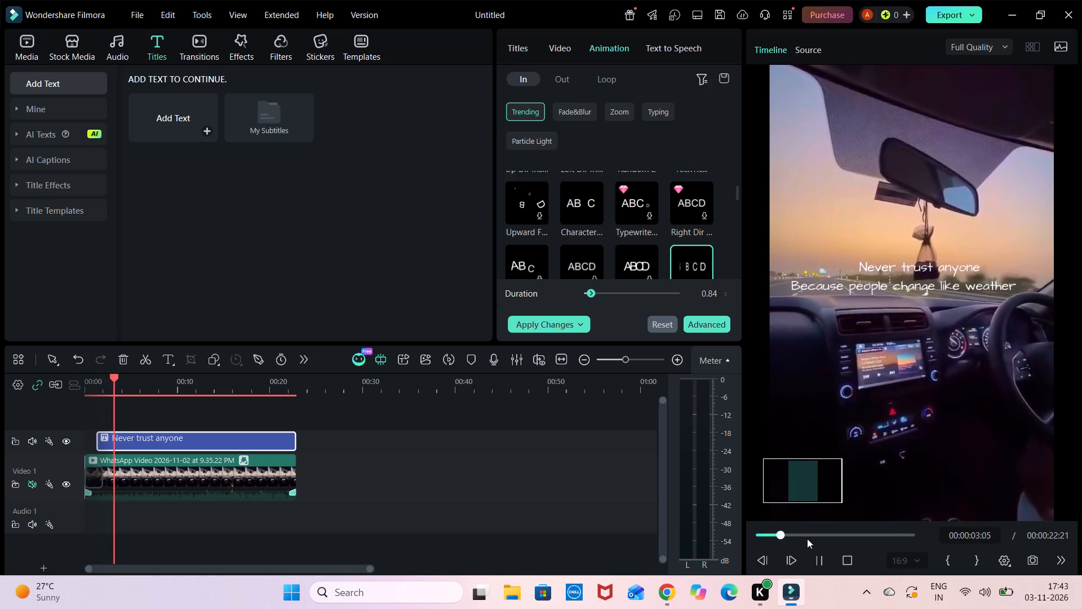
left_click_drag(793, 529, 750, 544)
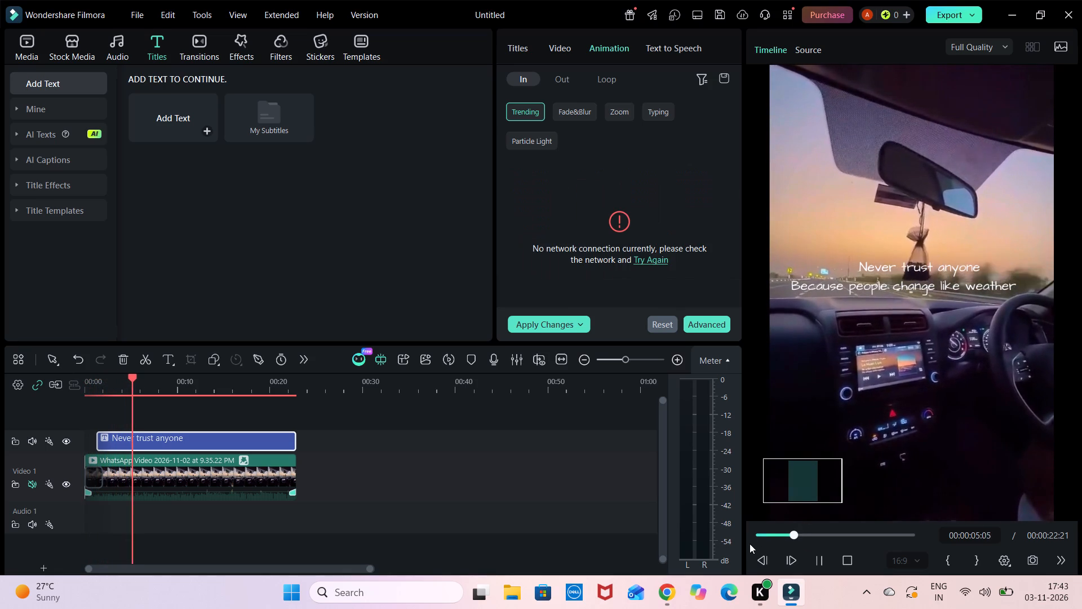
left_click_drag(750, 544, 747, 542)
left_click_drag(804, 536, 737, 535)
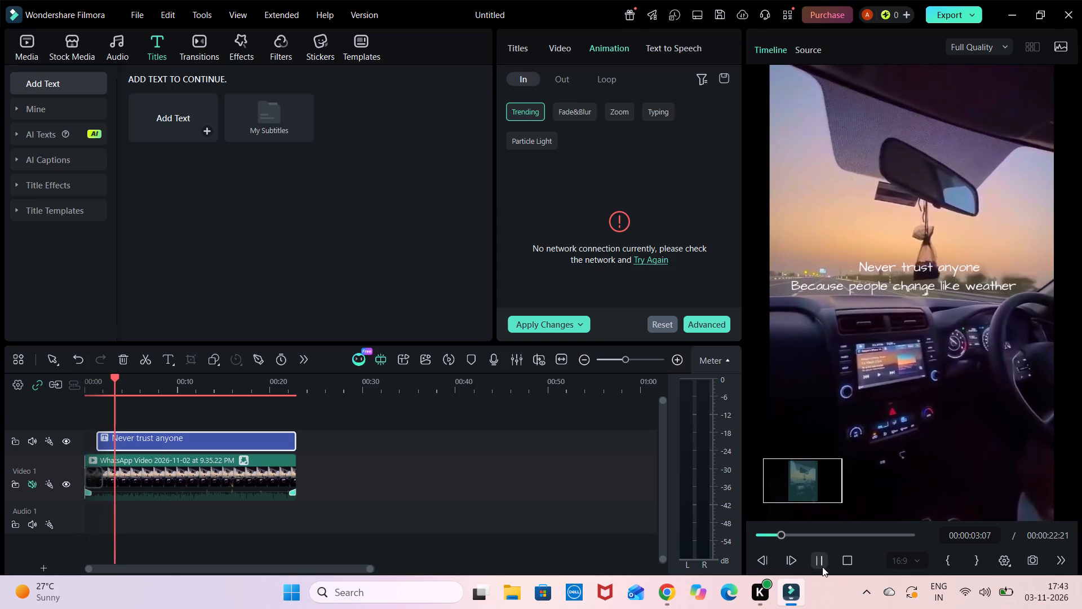
left_click(822, 567)
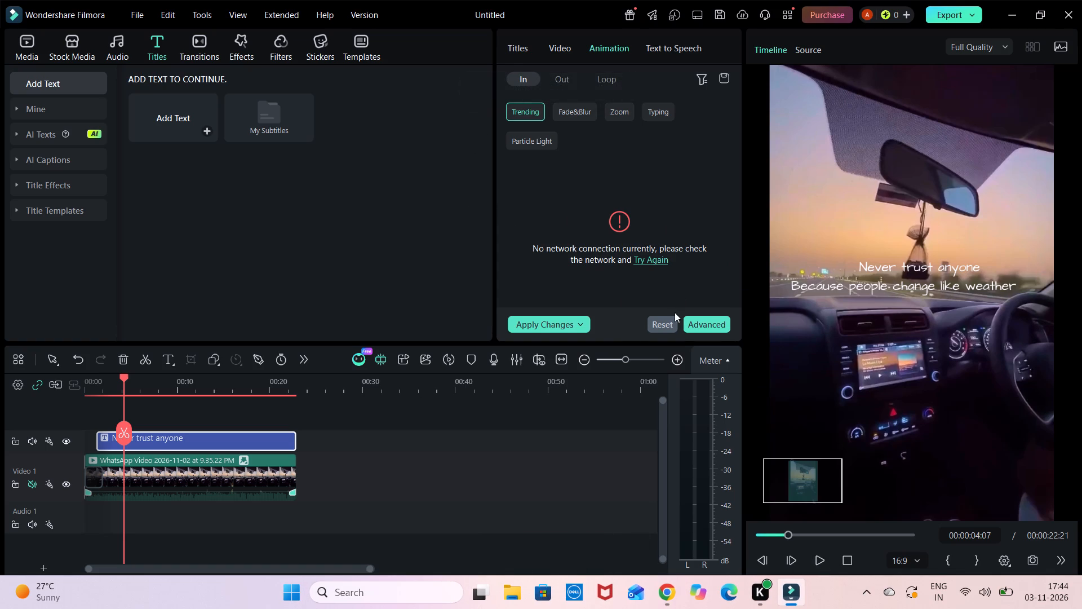
Reload the Trending entrance animations for the quote title and look through the rest of the collection.
left_click(641, 257)
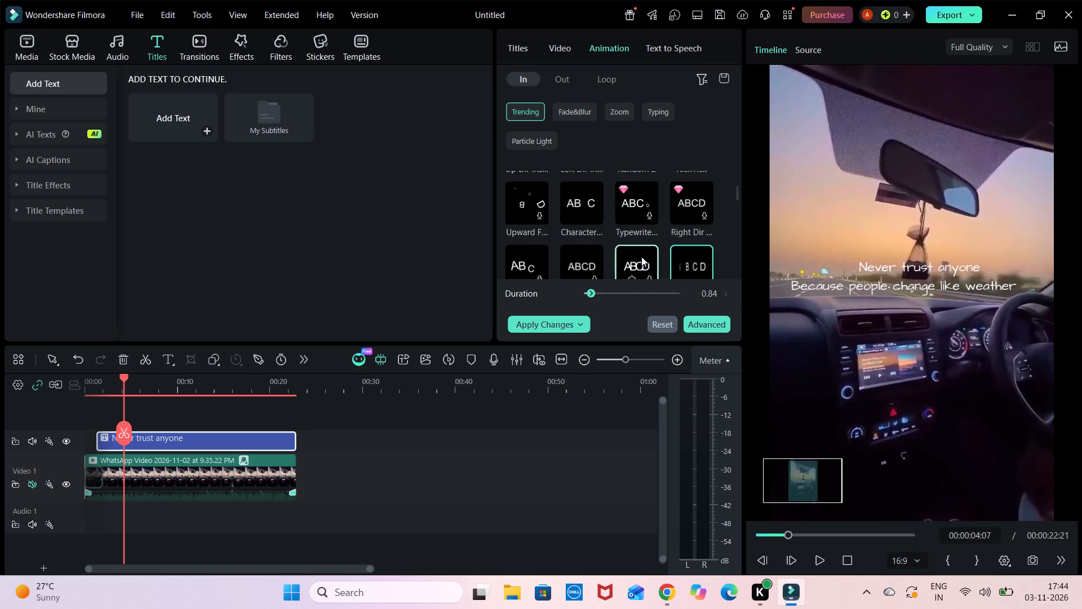
scroll(650, 247, "down", 2)
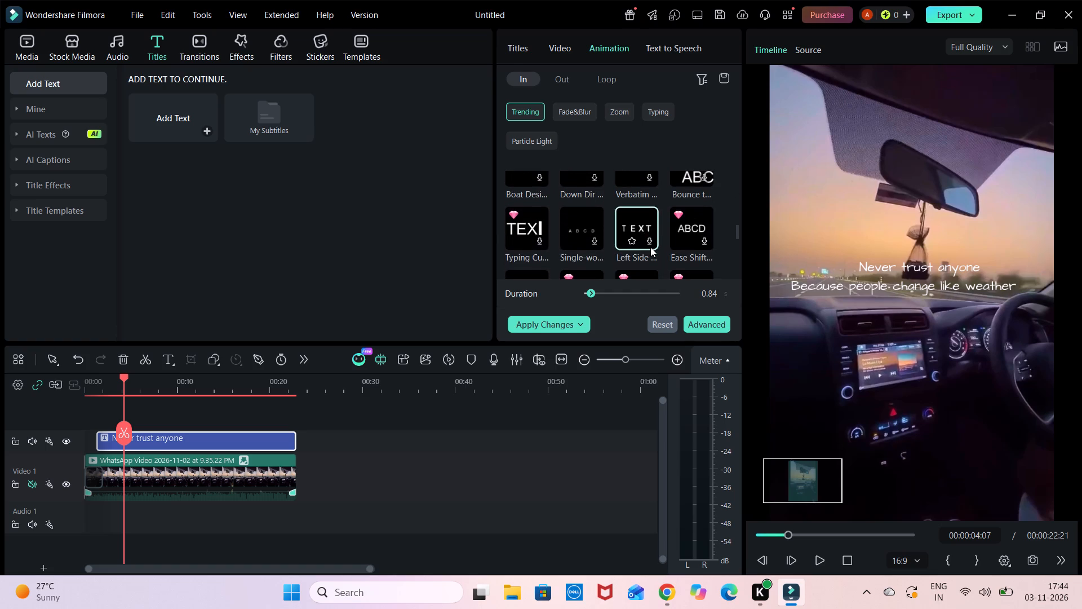
scroll(650, 247, "down", 3)
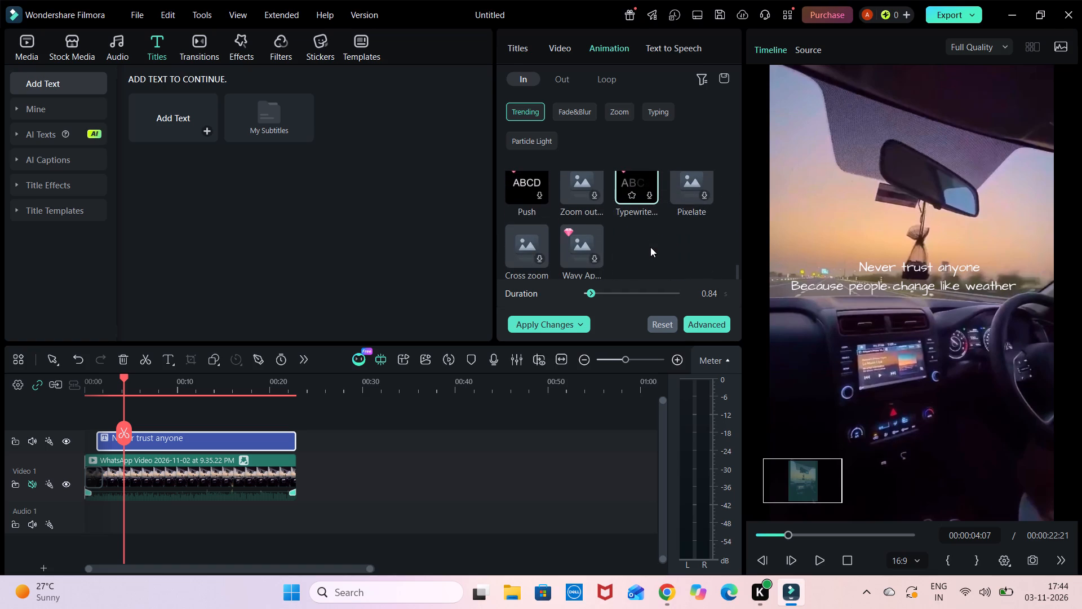
scroll(650, 247, "down", 3)
Examine the basic video properties of the car-drive clip on Video 1 and open its duration setting.
left_click(263, 479)
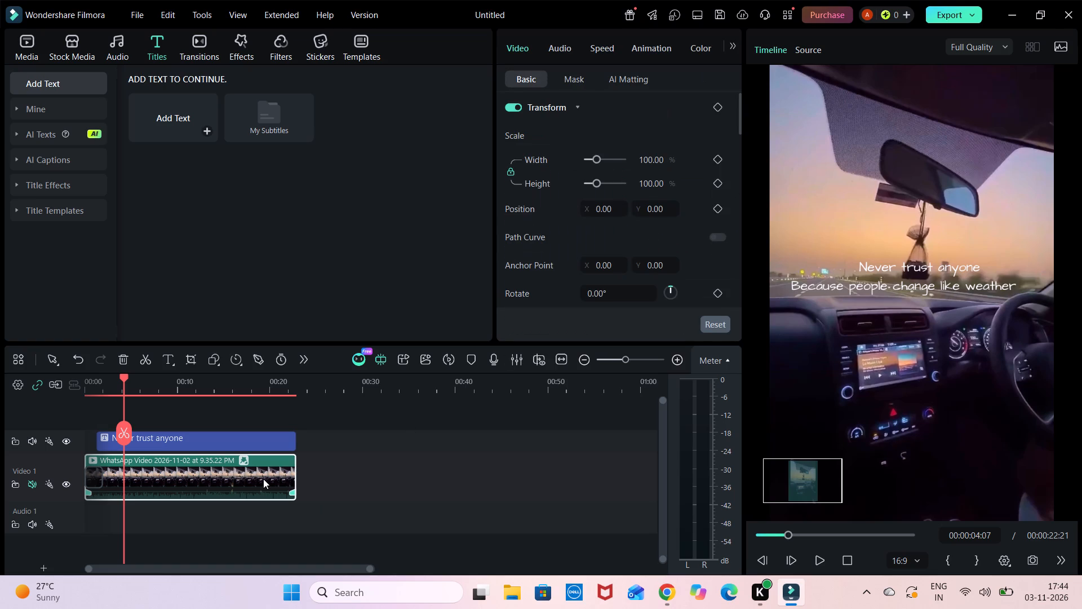
scroll(614, 144, "down", 1)
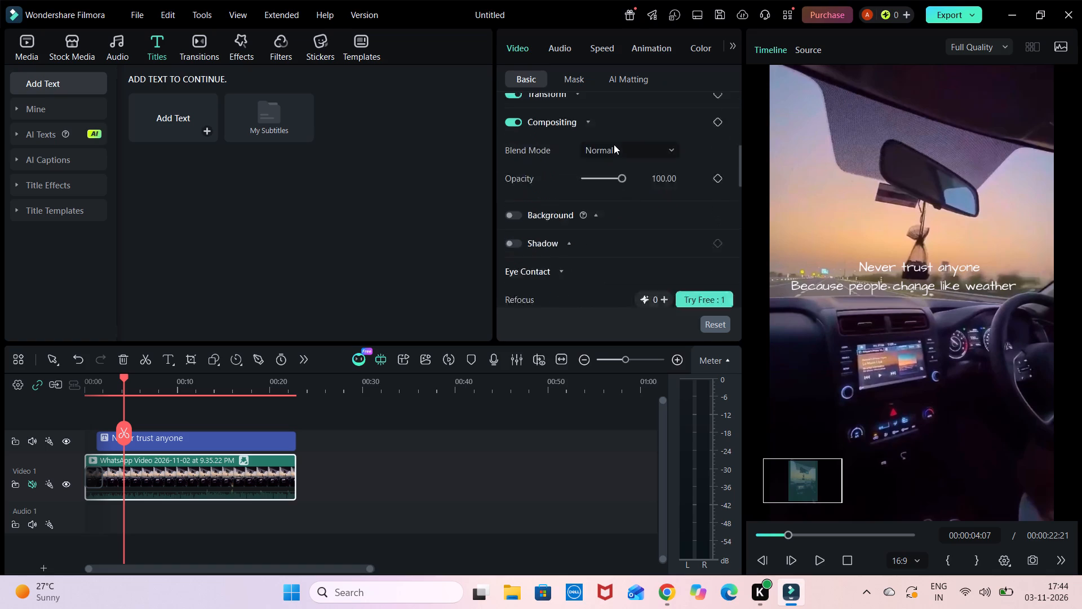
left_click(284, 361)
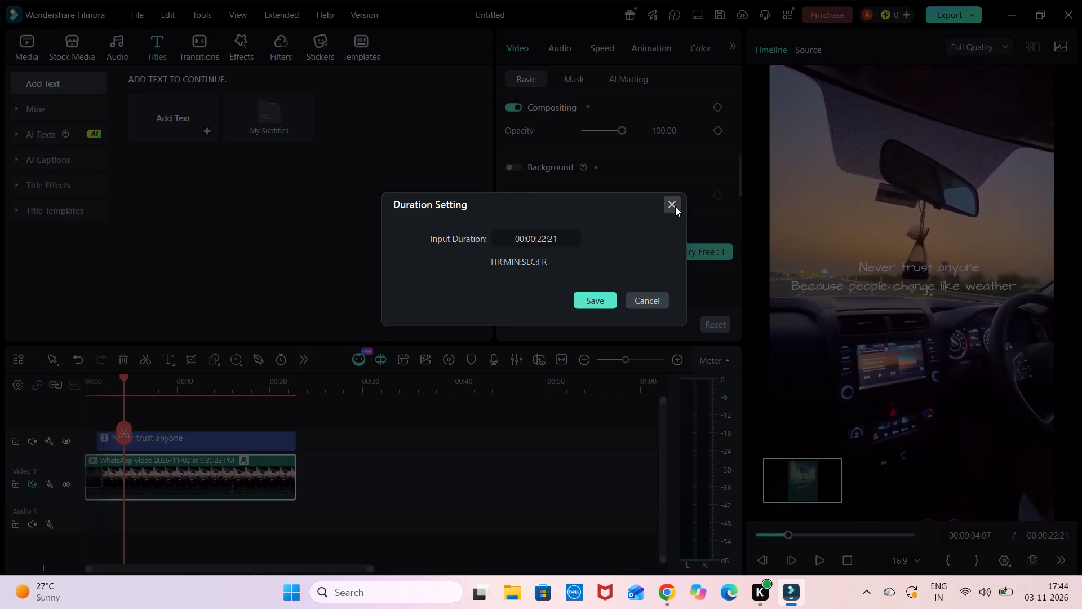
Dismiss the duration settings and reverse the playback of the car-drive clip on Video 1.
left_click(675, 206)
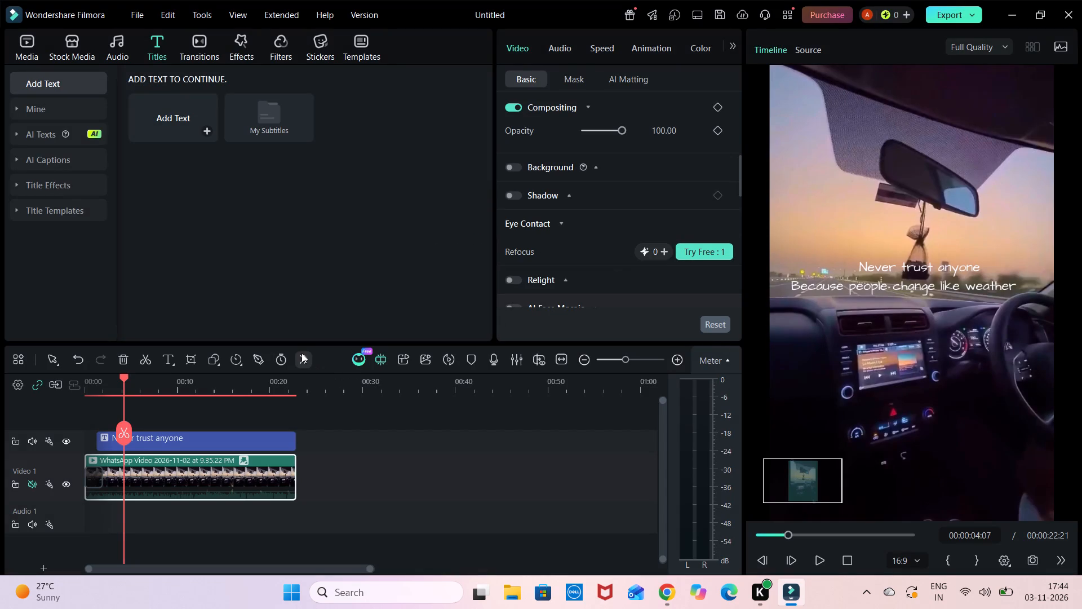
left_click(301, 364)
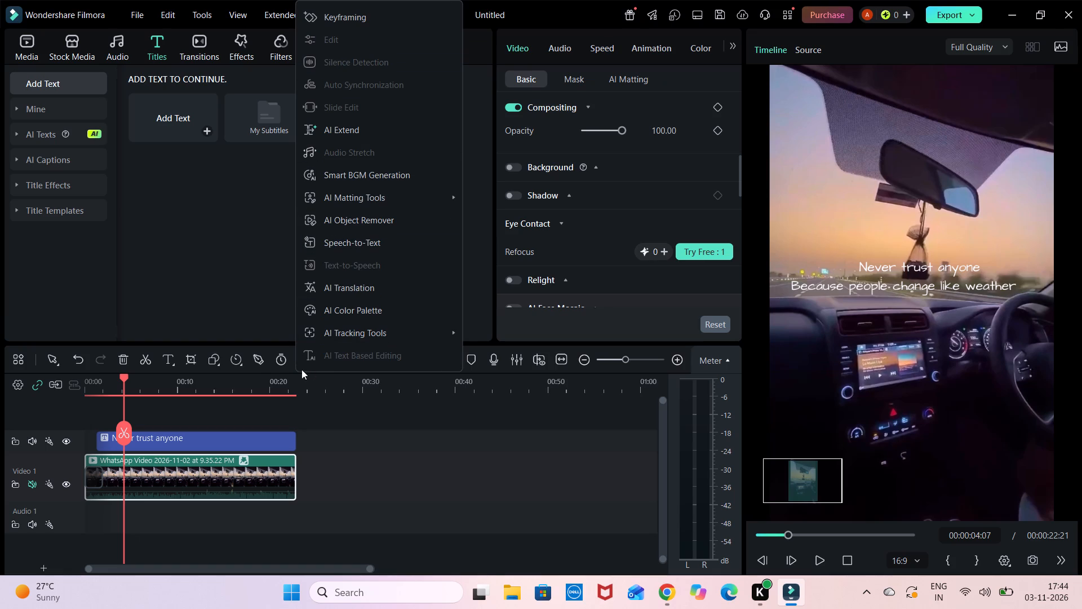
left_click(237, 360)
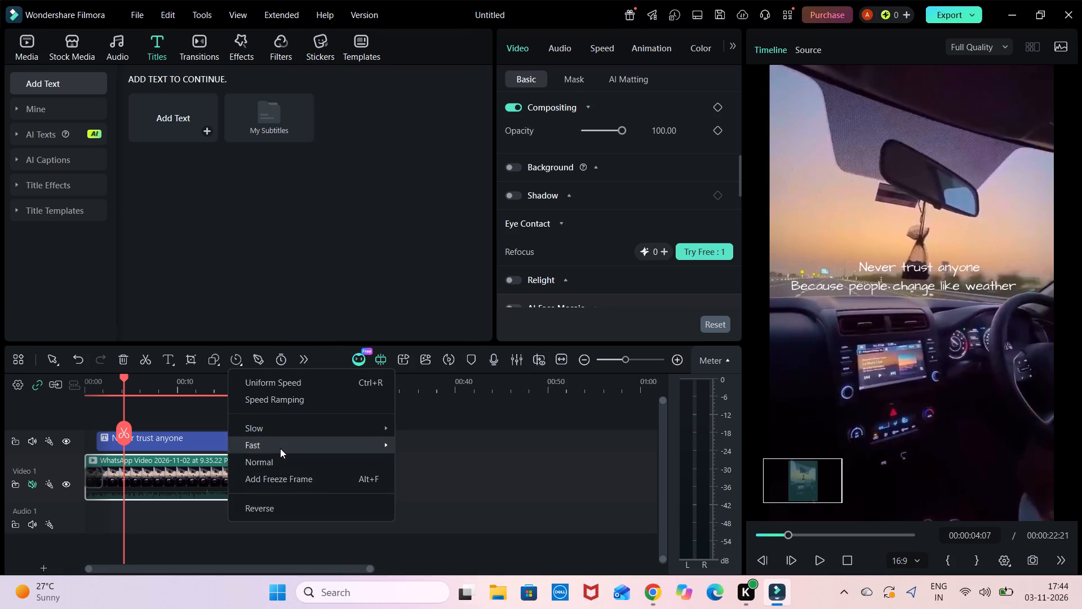
left_click(279, 505)
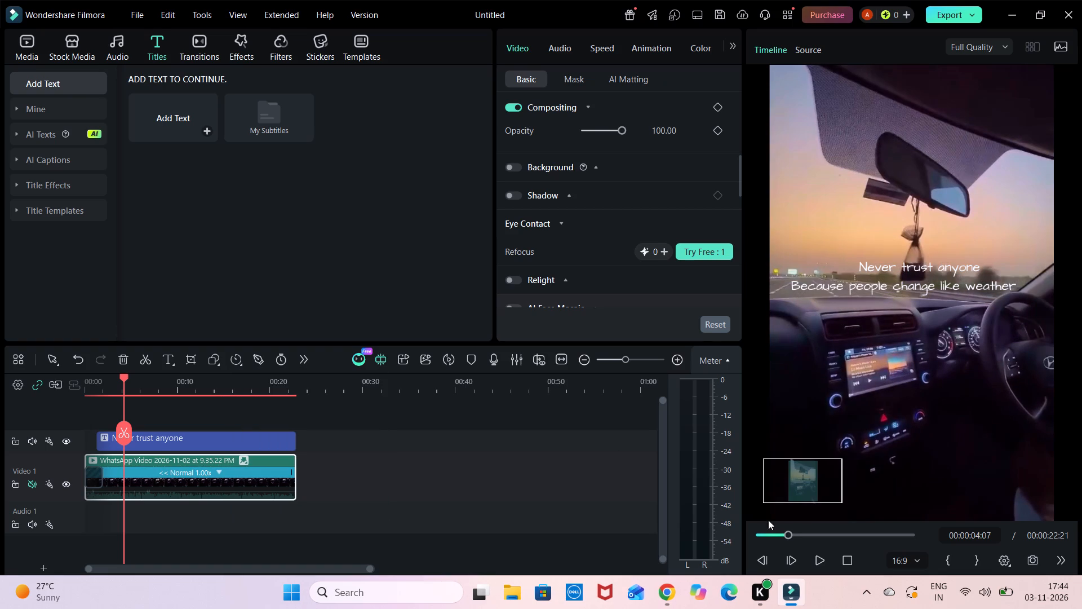
Play the edit from the start of the timeline to review the reversed car-drive clip.
left_click_drag(785, 536, 743, 533)
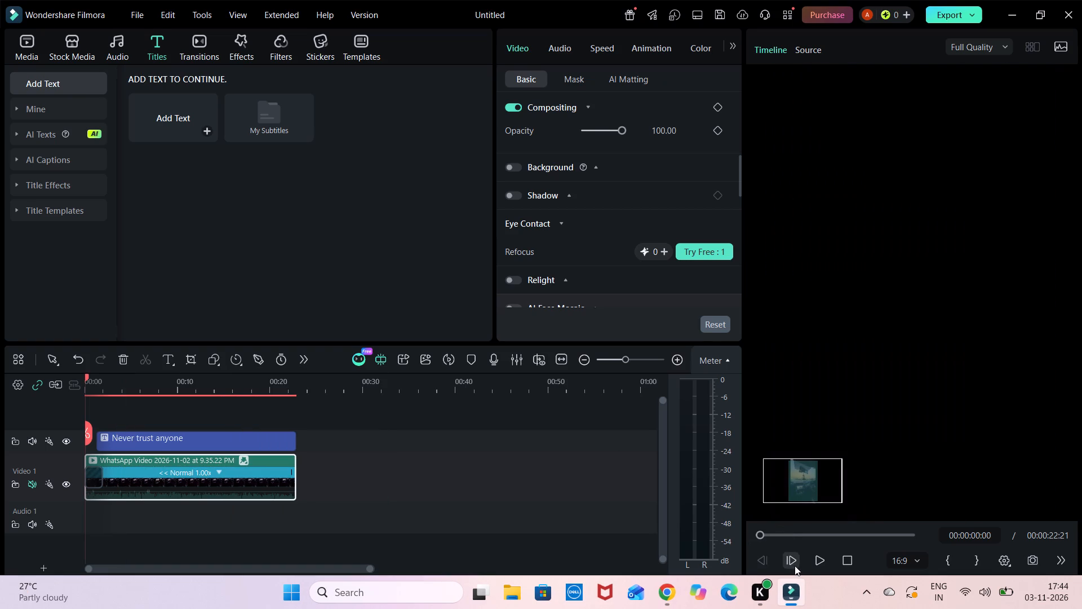
left_click(813, 563)
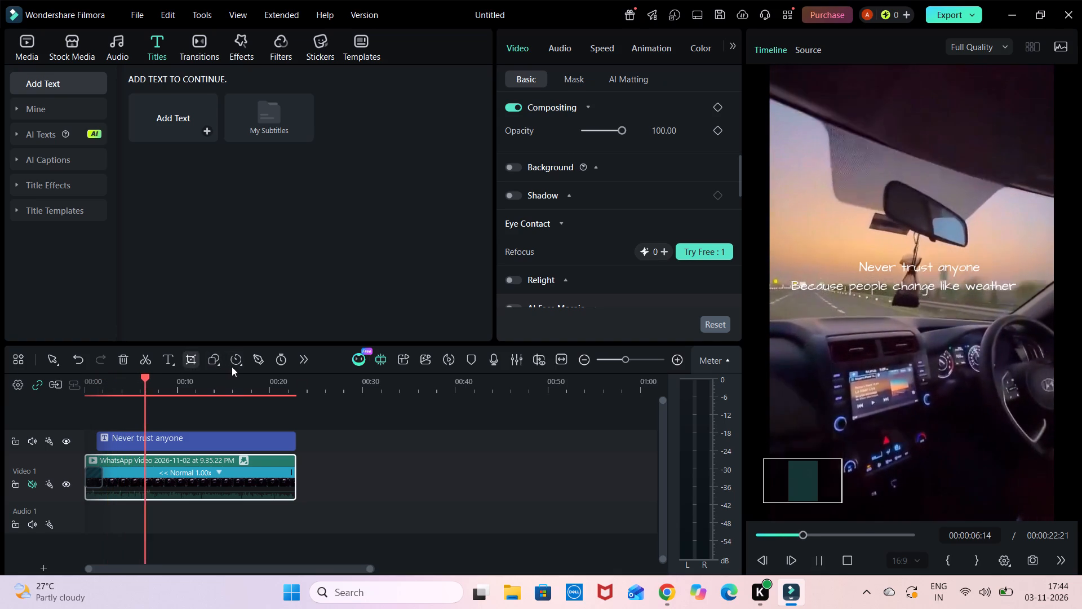
Apply the Customize speed ramping preset to the car-drive clip, accepting that it overrides the uniform speed changes.
left_click(237, 367)
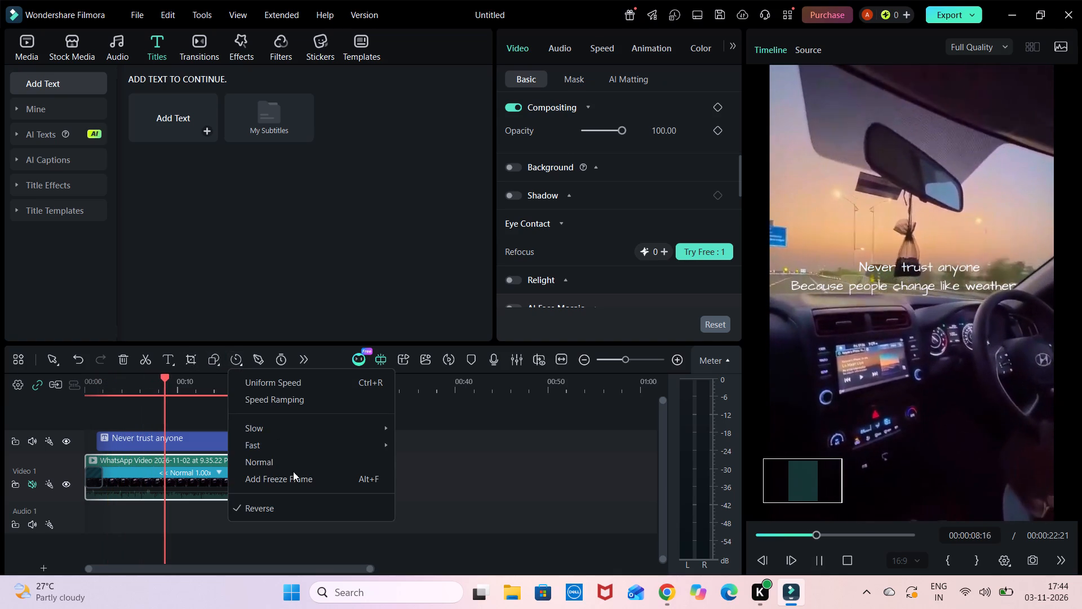
left_click(306, 398)
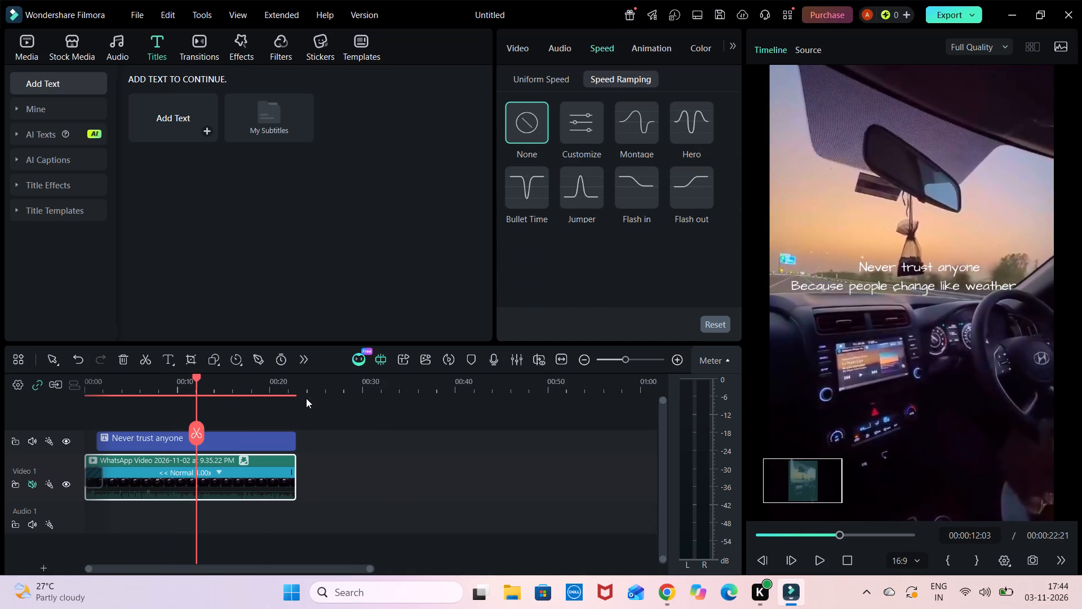
left_click(589, 127)
left_click(609, 295)
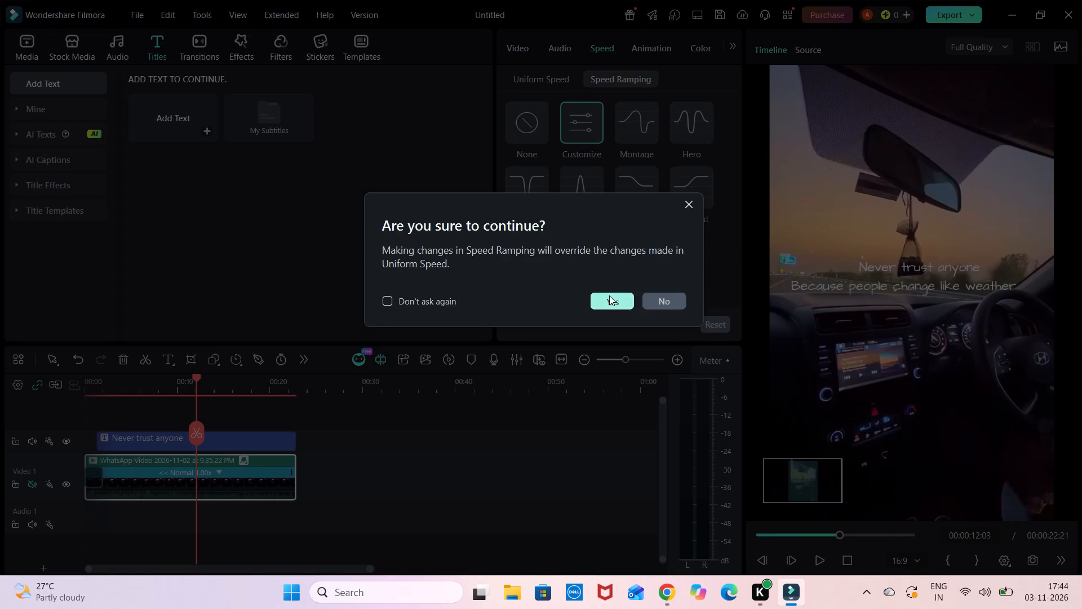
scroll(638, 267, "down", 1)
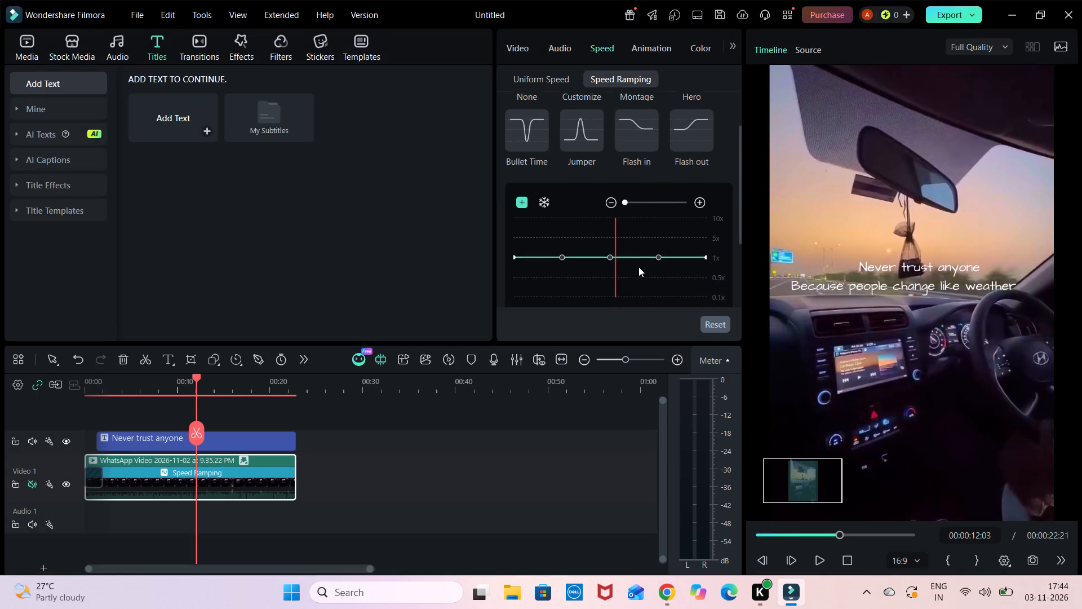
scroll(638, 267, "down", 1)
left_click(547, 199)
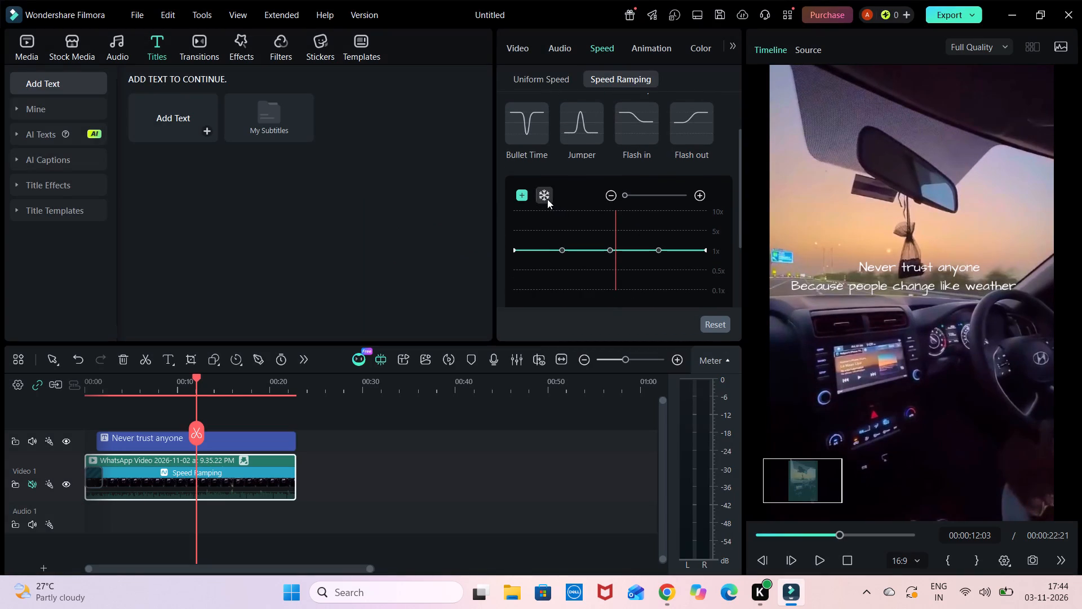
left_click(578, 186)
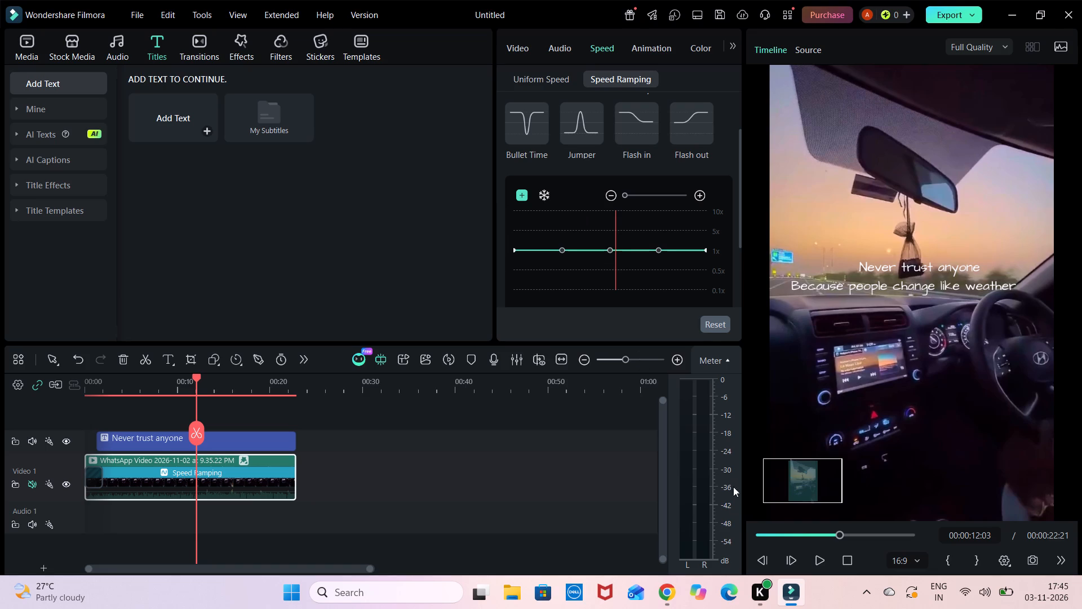
Move the playhead back to 00:00:00:00.
left_click_drag(844, 536, 744, 523)
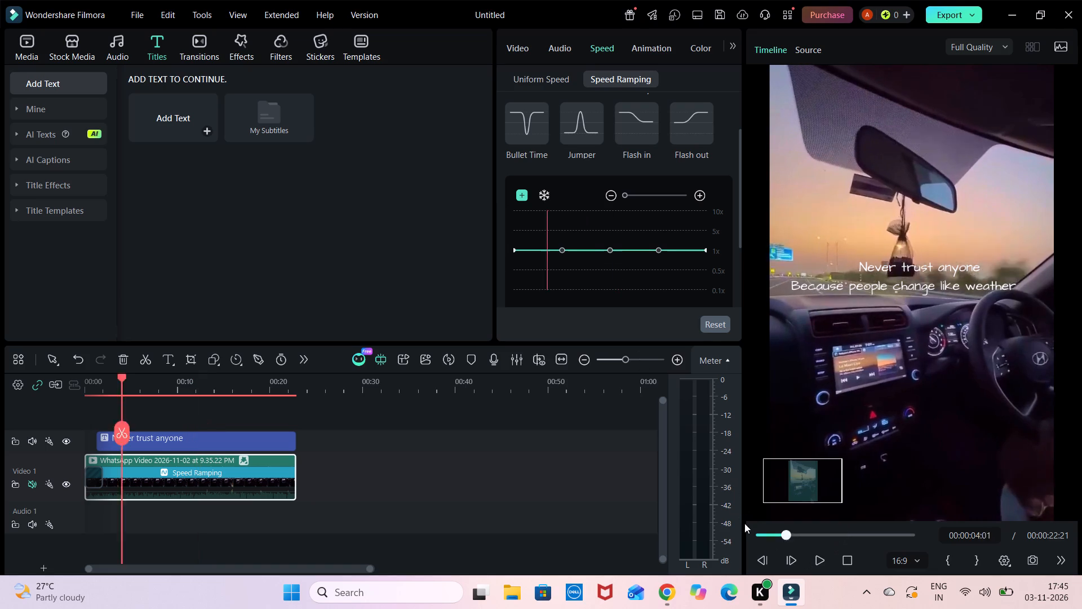
left_click_drag(744, 523, 726, 523)
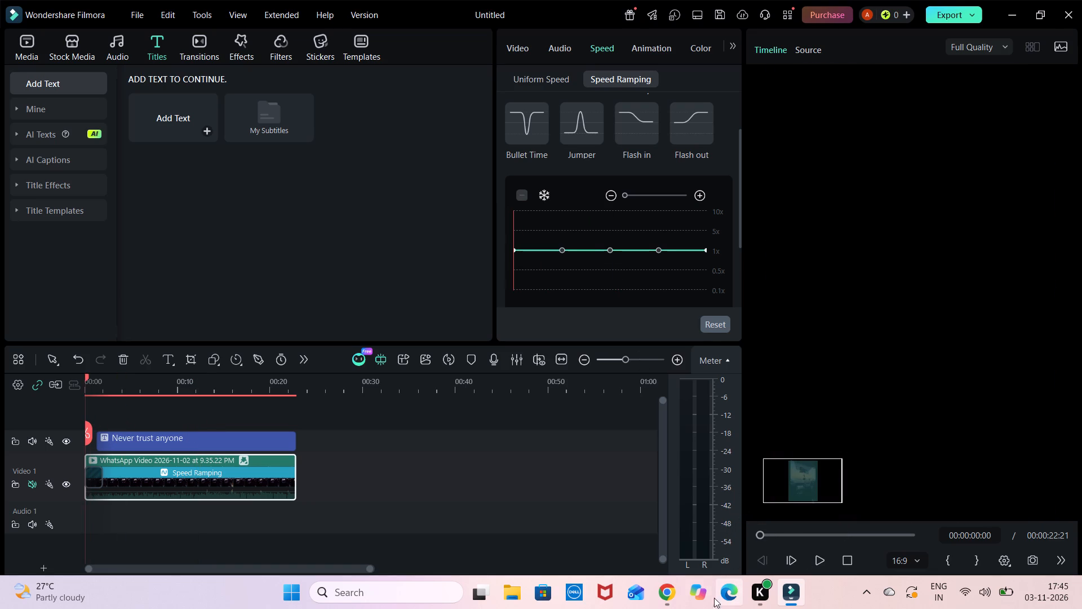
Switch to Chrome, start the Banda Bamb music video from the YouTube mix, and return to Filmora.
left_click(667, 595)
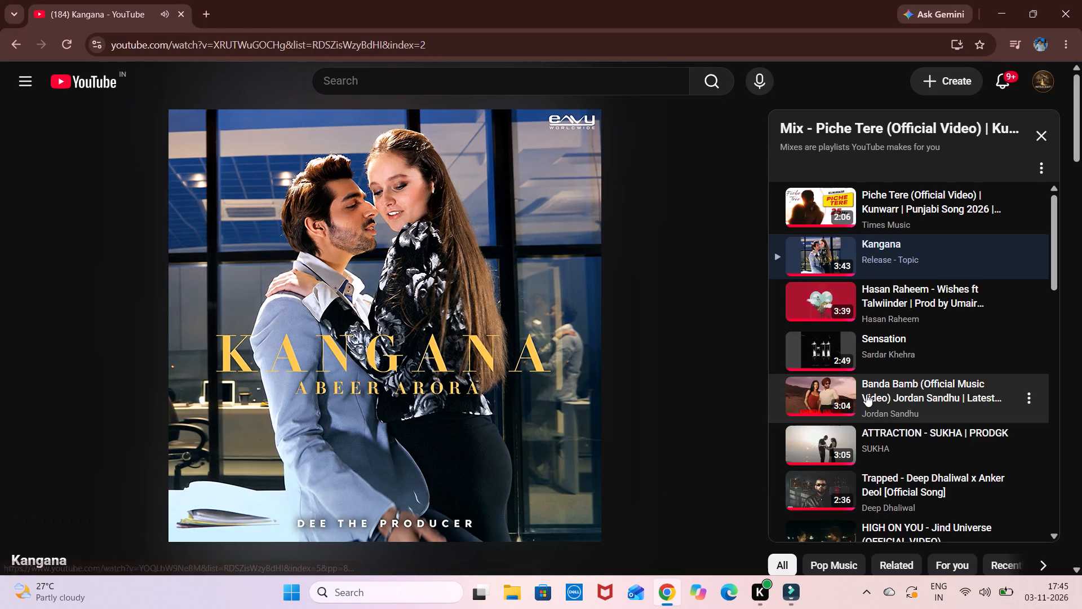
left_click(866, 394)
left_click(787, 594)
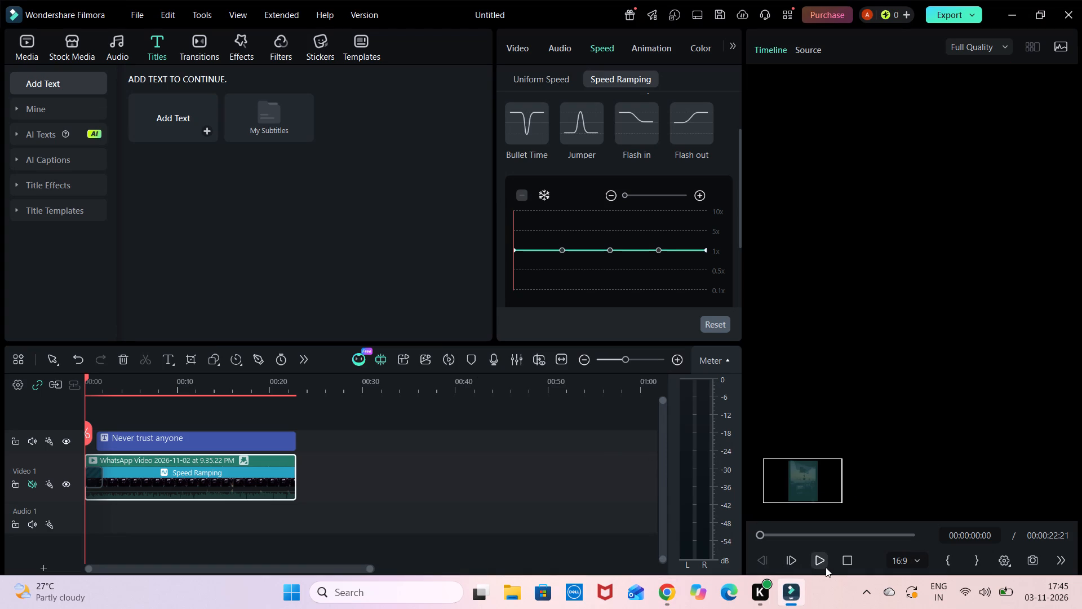
Play the edit from the start to preview the car-drive clip with the custom speed ramping curve.
left_click(826, 567)
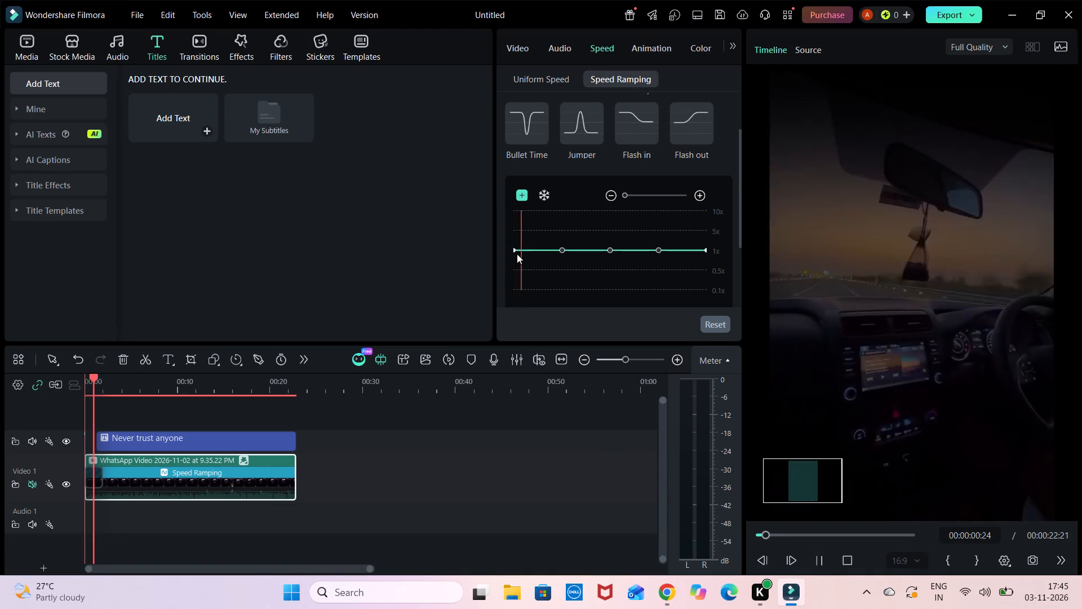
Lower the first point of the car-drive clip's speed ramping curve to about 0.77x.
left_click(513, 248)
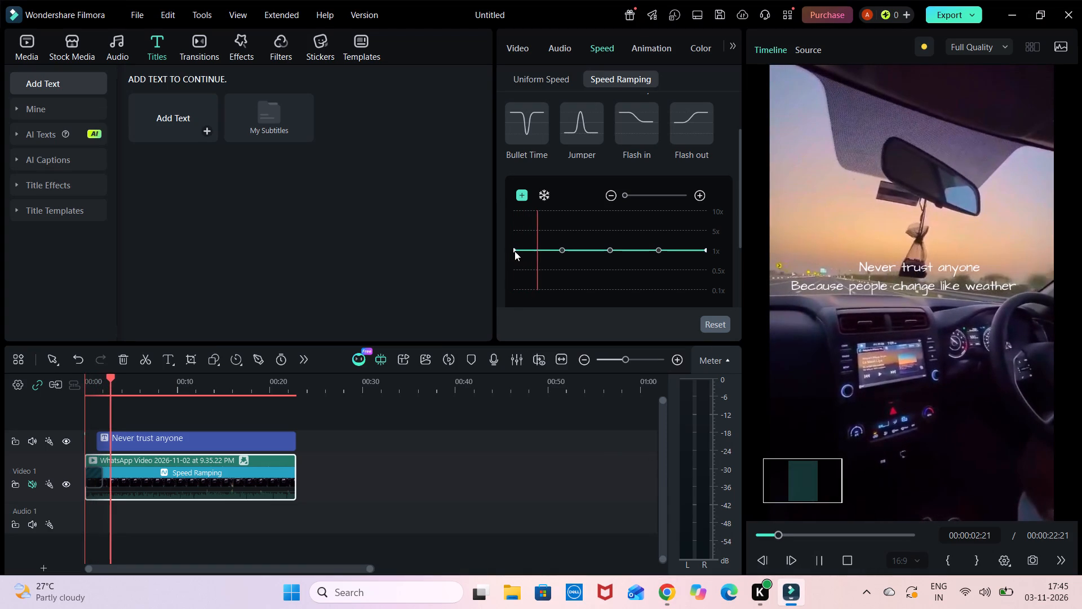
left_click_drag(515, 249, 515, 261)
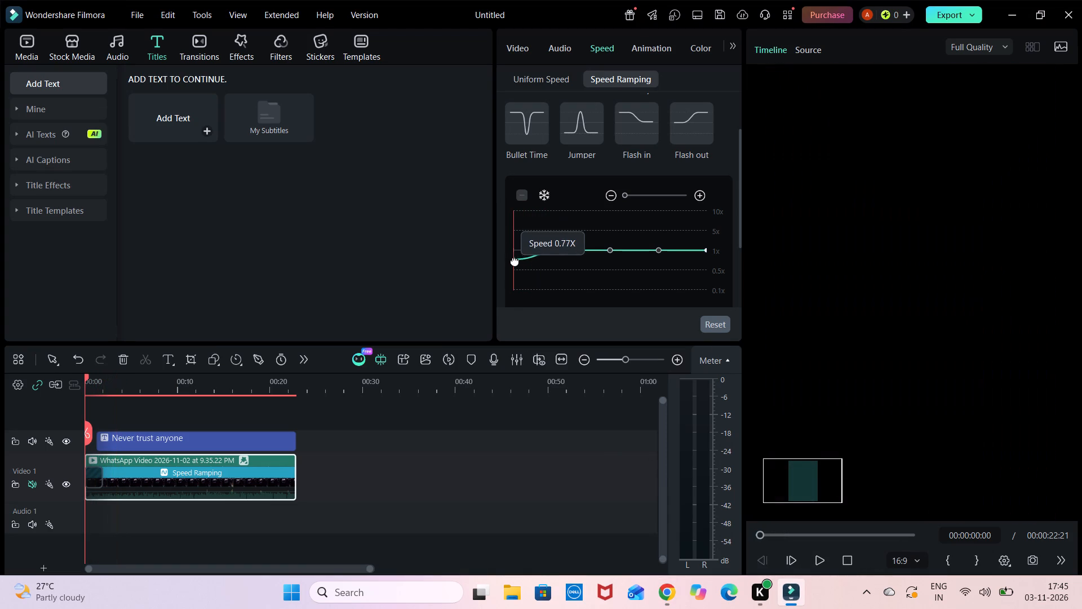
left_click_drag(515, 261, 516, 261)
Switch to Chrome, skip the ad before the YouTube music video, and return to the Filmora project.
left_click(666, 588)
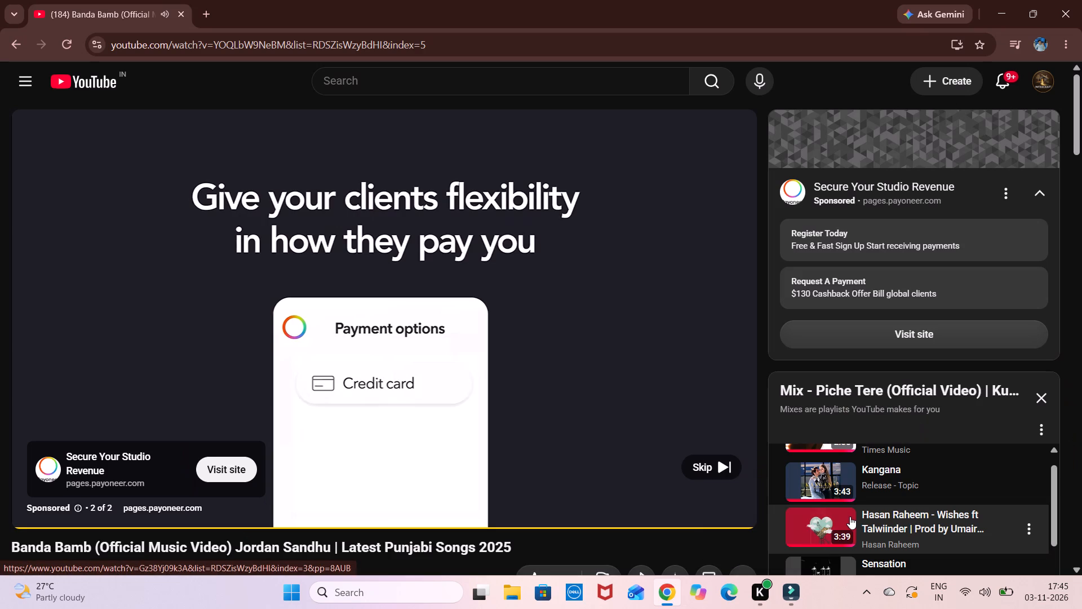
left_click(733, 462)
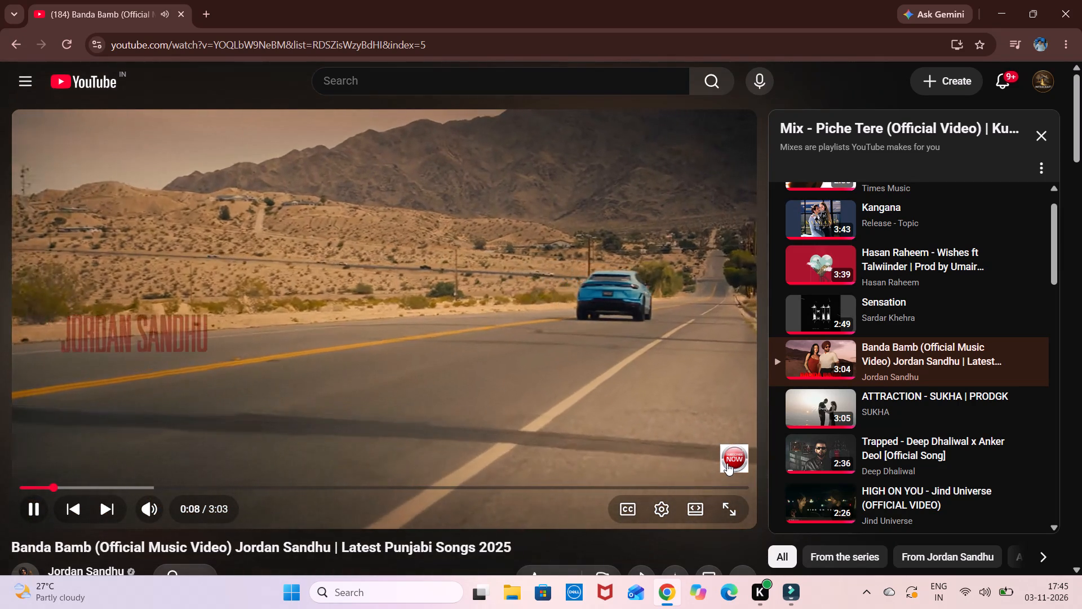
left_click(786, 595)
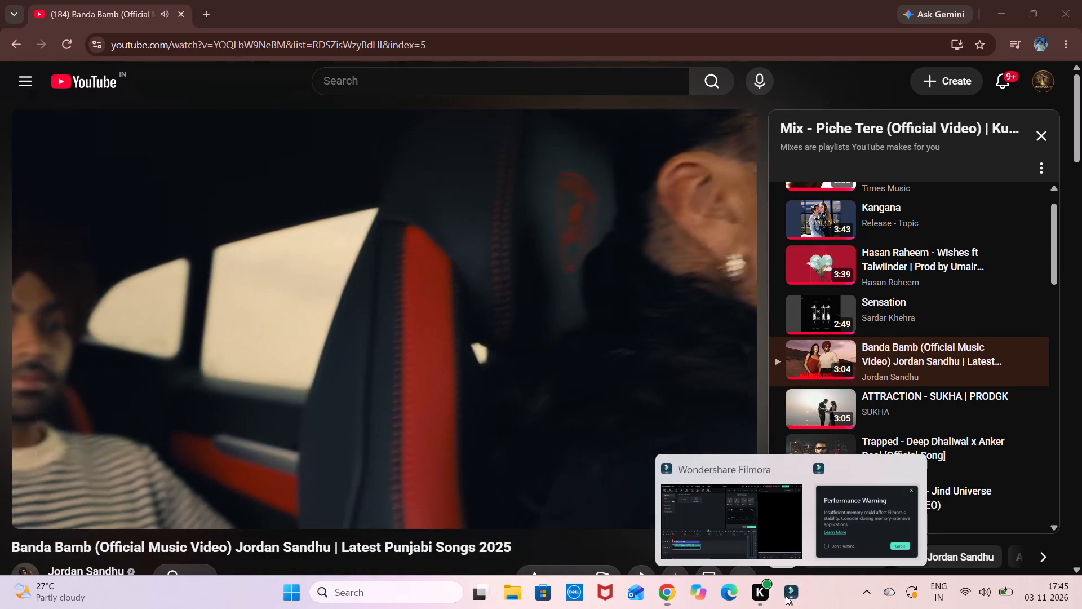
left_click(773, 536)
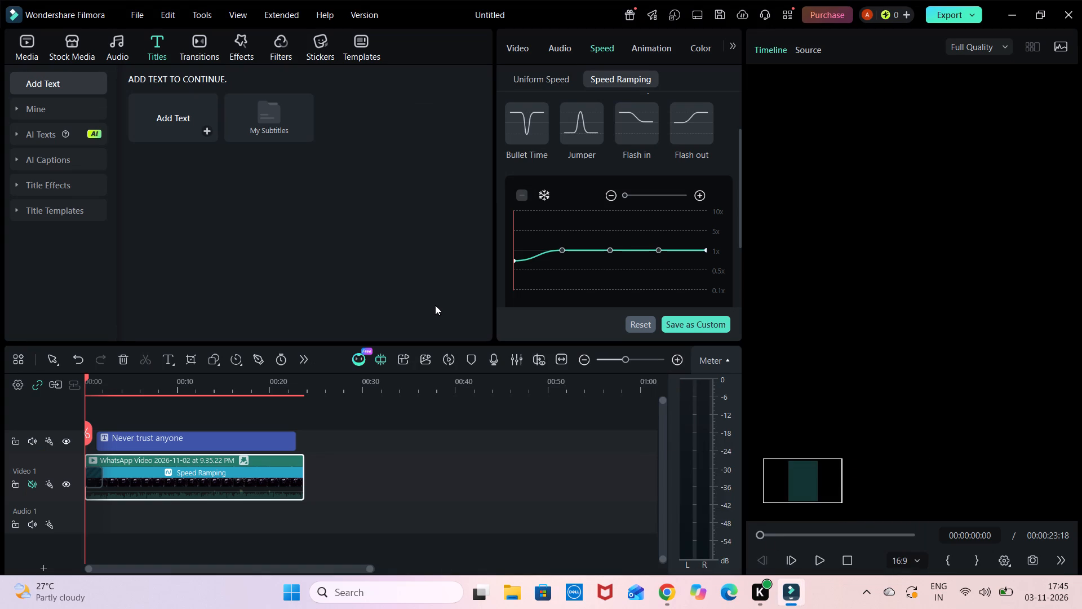
Play the edit from the start to review the slowed opening of the car-drive clip's speed curve.
left_click(820, 563)
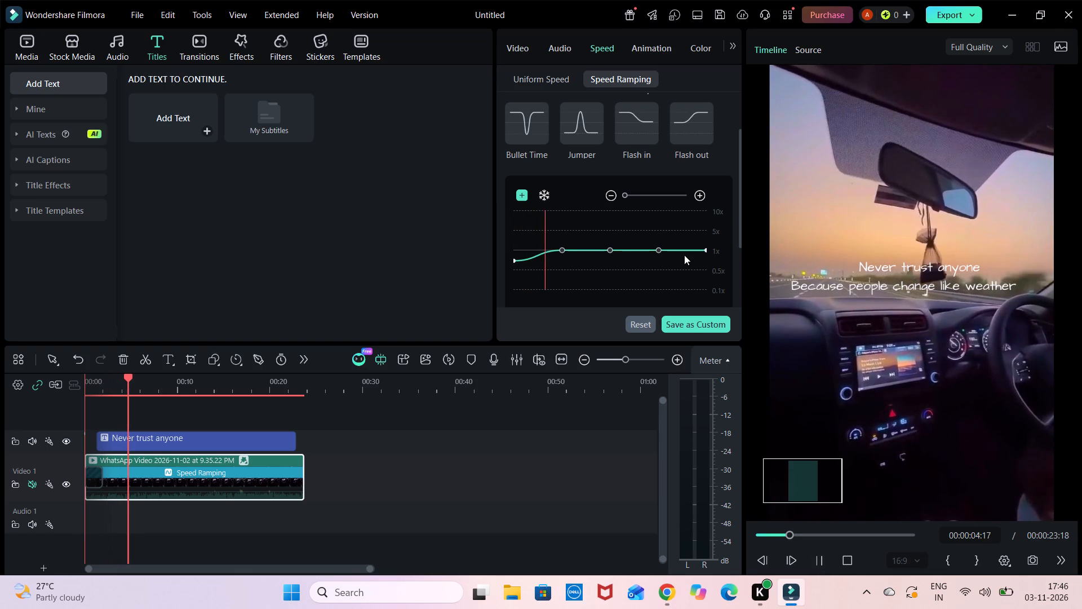
left_click(699, 191)
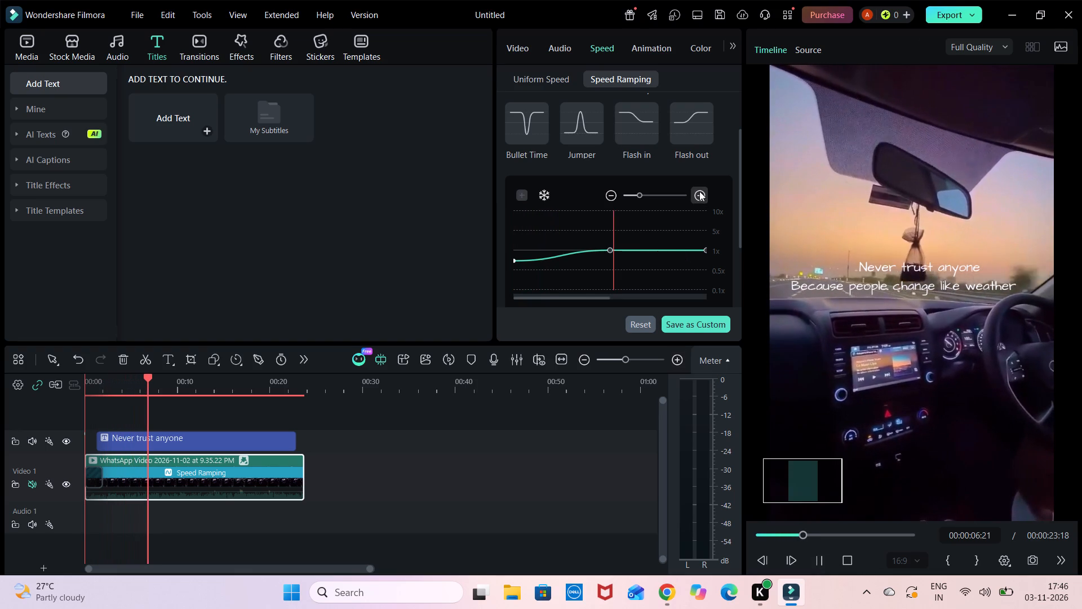
left_click(609, 192)
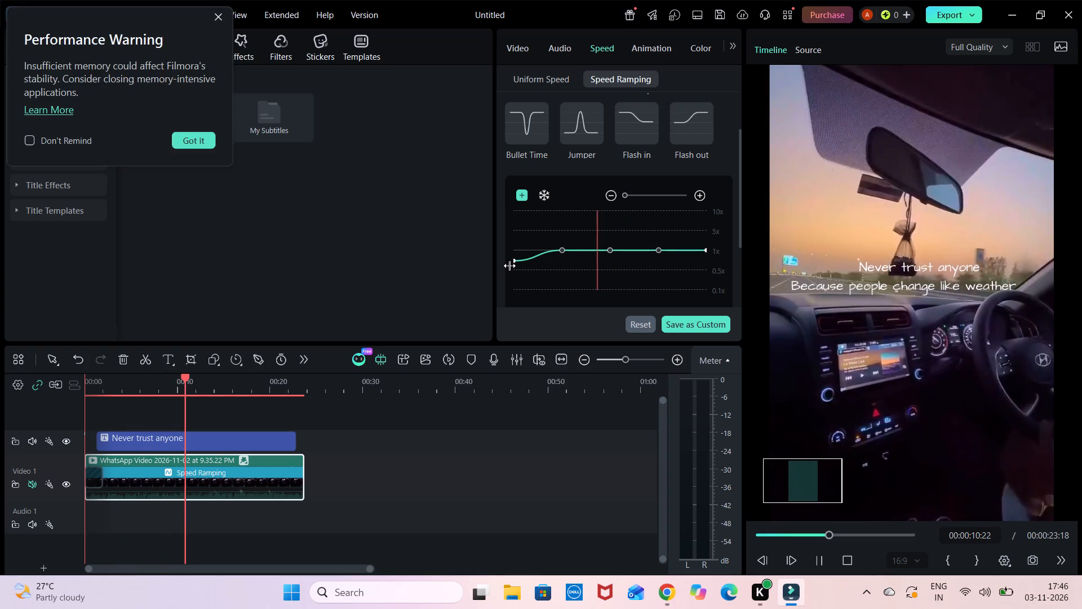
Raise the first point of the car-drive clip's speed ramping curve to about 0.98x.
left_click(513, 259)
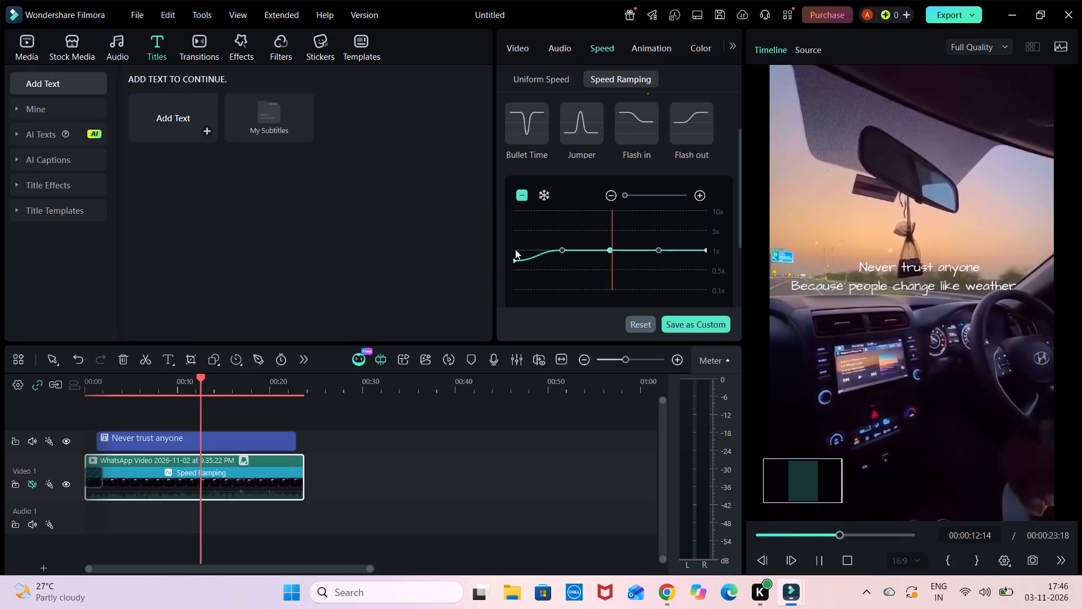
left_click_drag(518, 259, 511, 258)
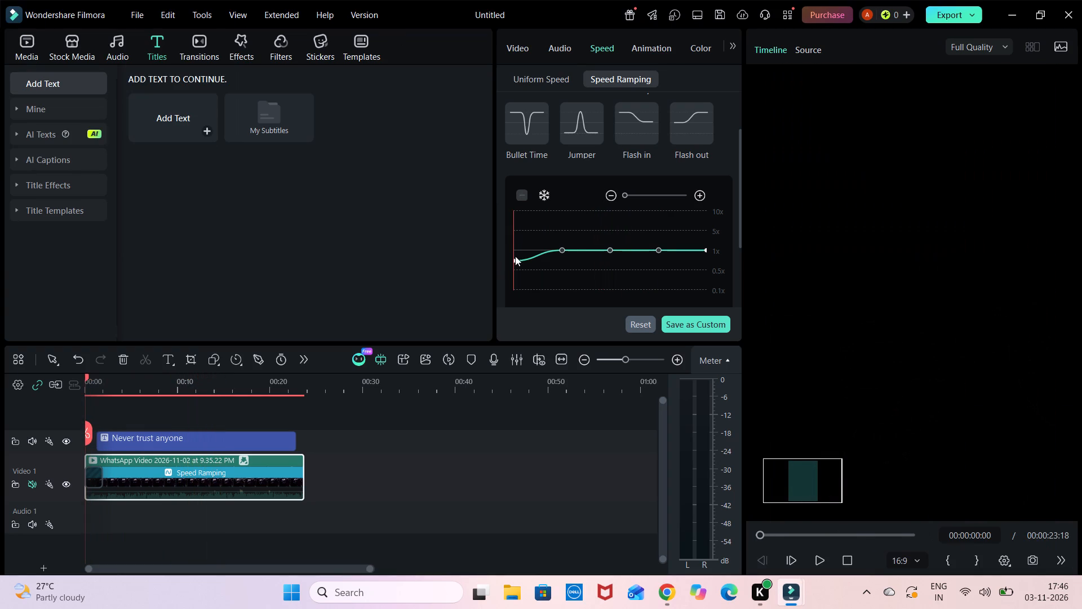
left_click_drag(516, 258, 516, 250)
left_click_drag(516, 250, 515, 251)
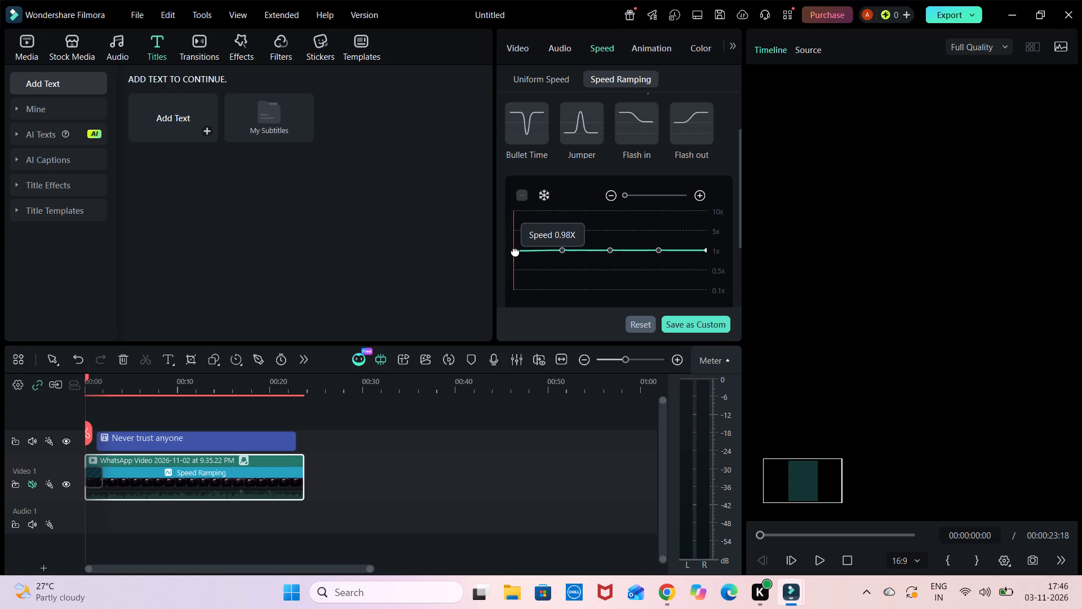
left_click_drag(515, 251, 516, 251)
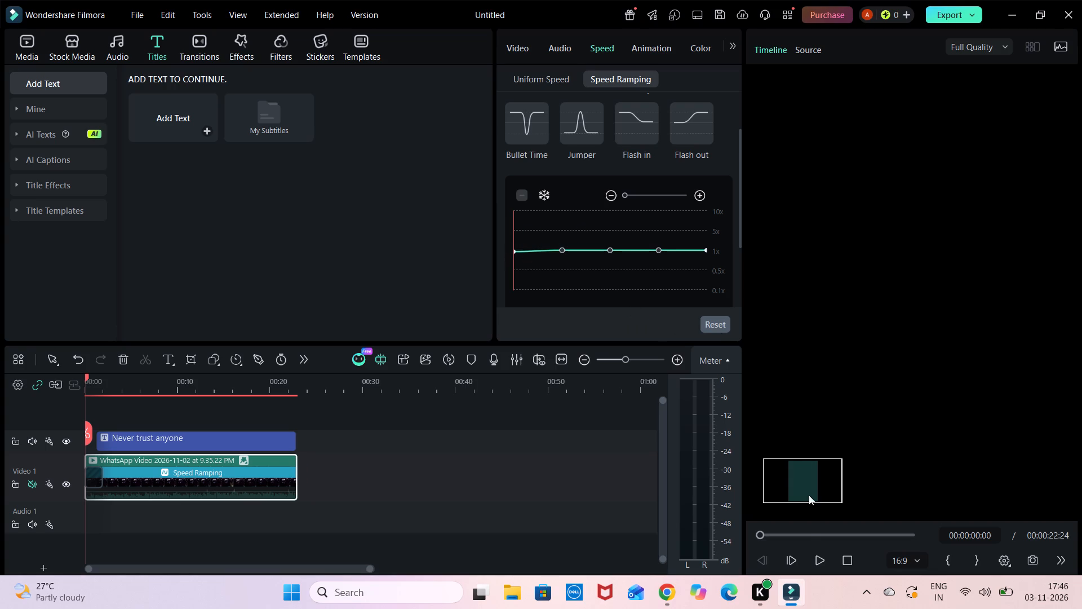
Play the edit from the start to review the adjusted speed ramping.
left_click(818, 554)
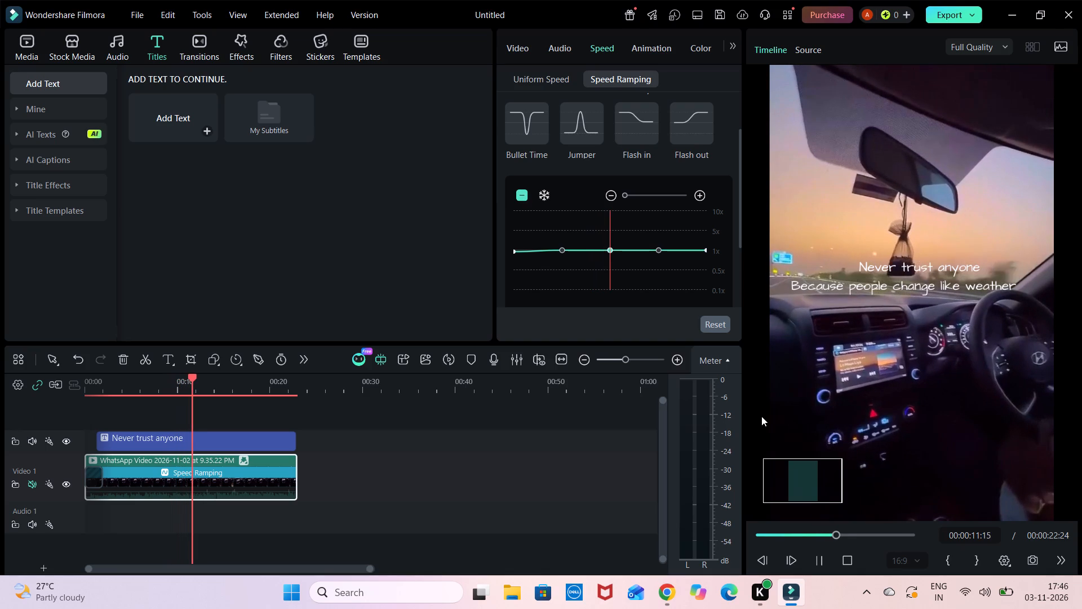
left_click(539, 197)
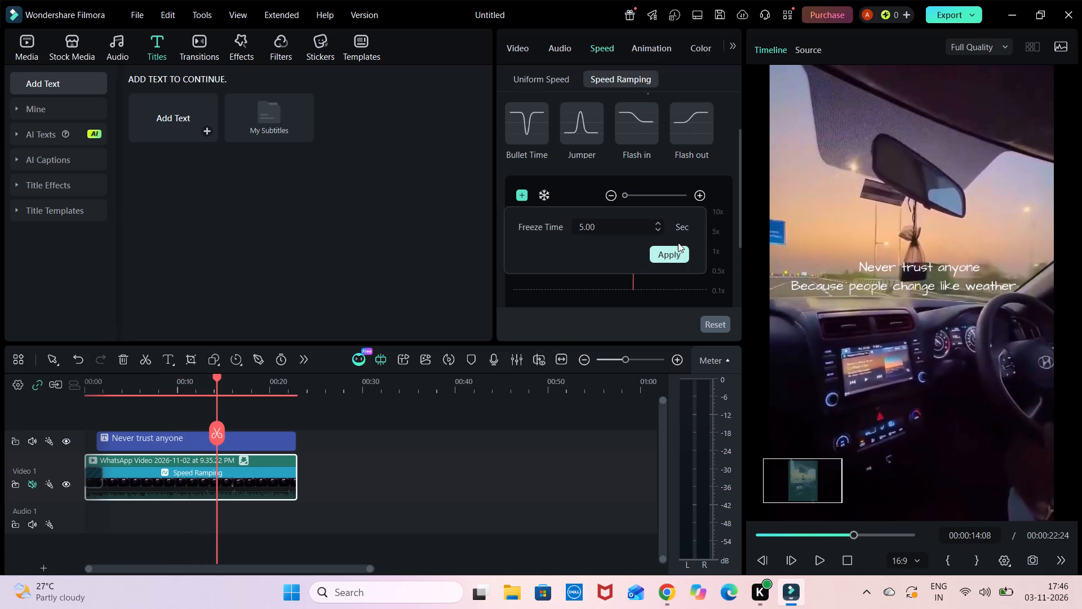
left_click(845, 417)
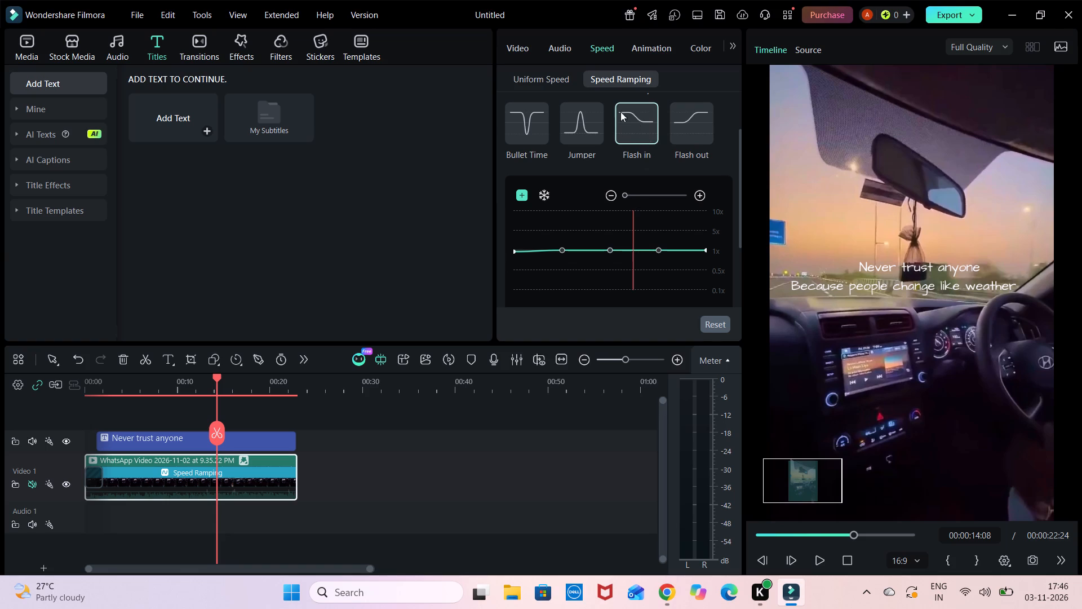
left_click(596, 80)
Apply the Fade In motion preset as the entrance animation of the car-drive clip.
left_click(659, 42)
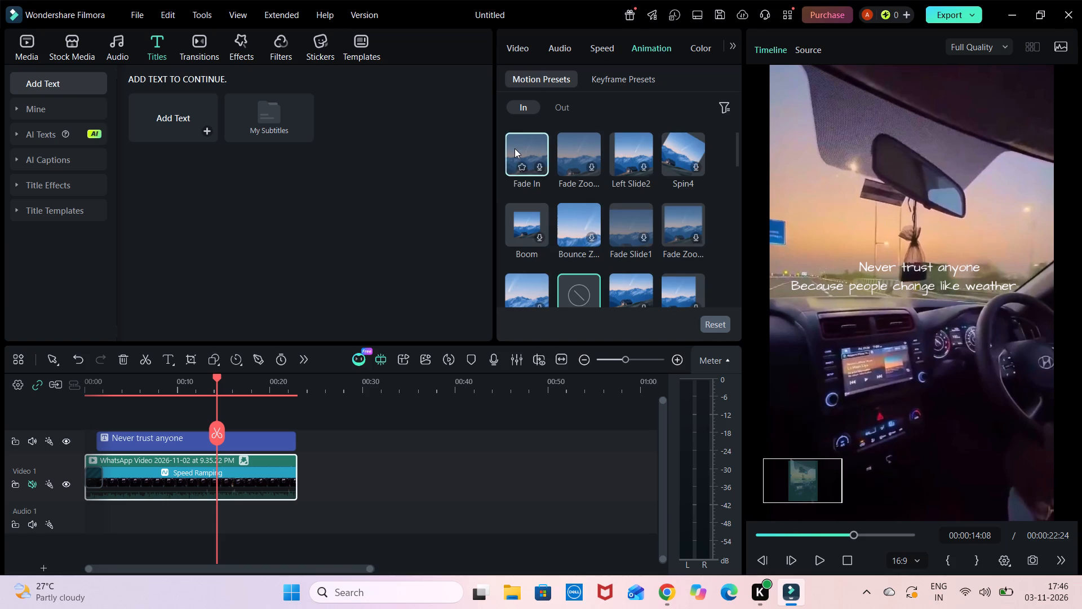
left_click_drag(515, 148, 313, 358)
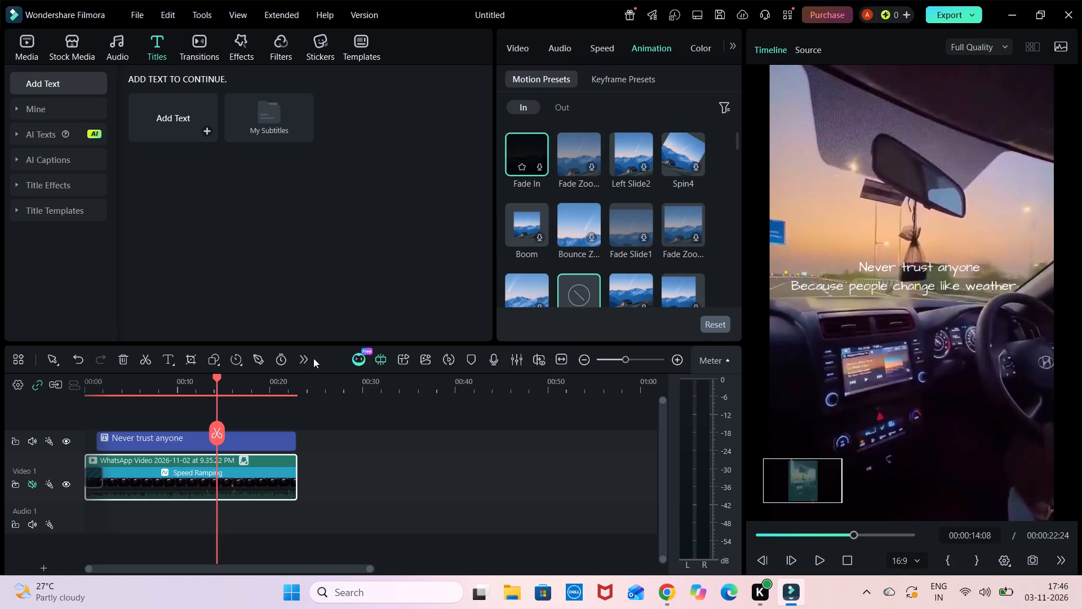
left_click_drag(313, 358, 521, 156)
left_click_drag(521, 156, 527, 151)
left_click(527, 151)
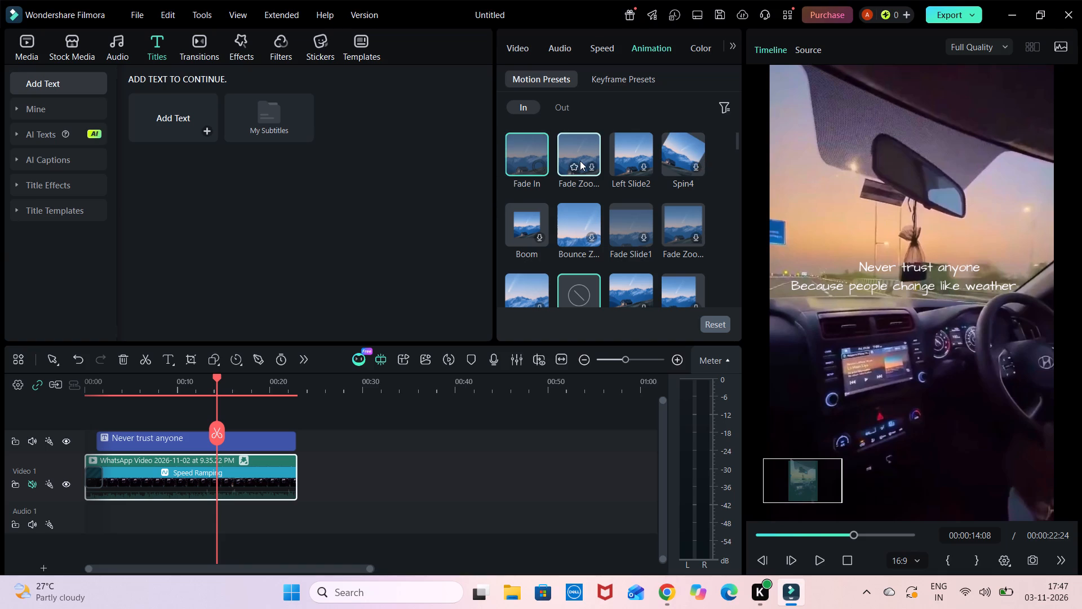
left_click_drag(536, 156, 517, 200)
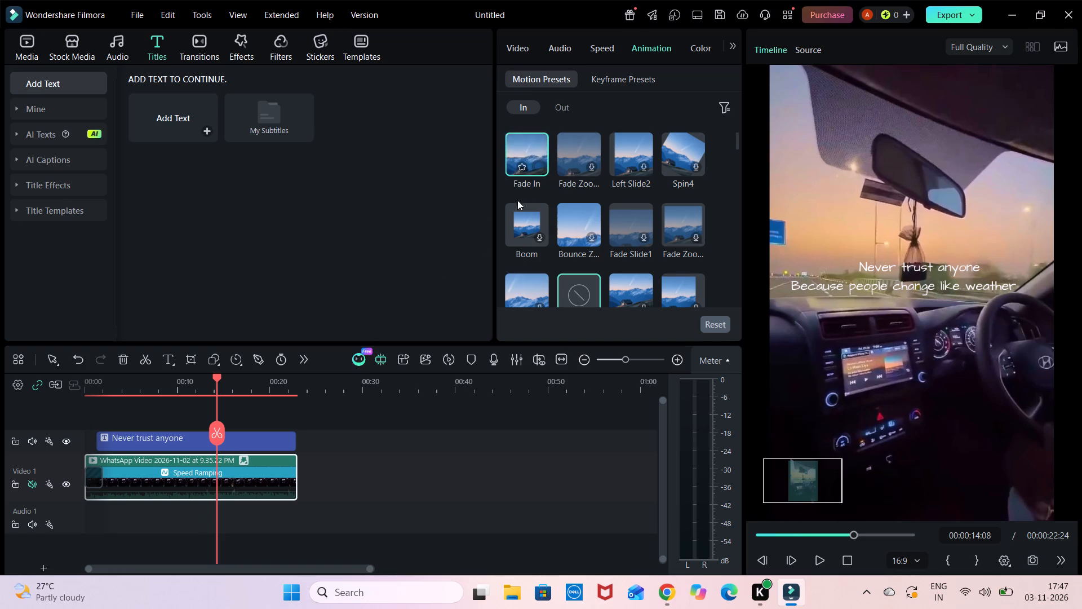
left_click_drag(517, 200, 537, 151)
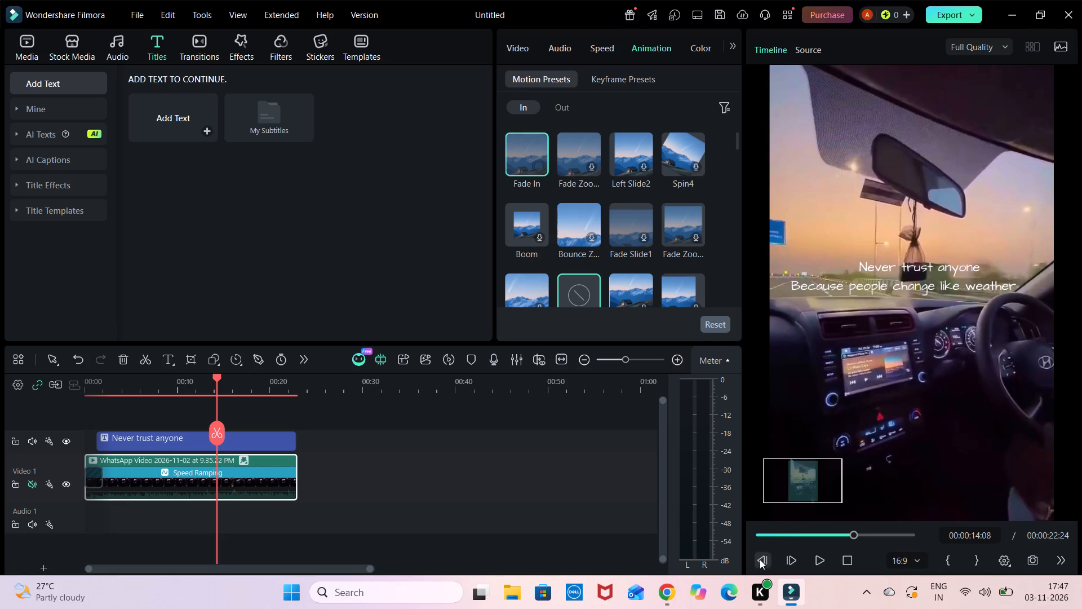
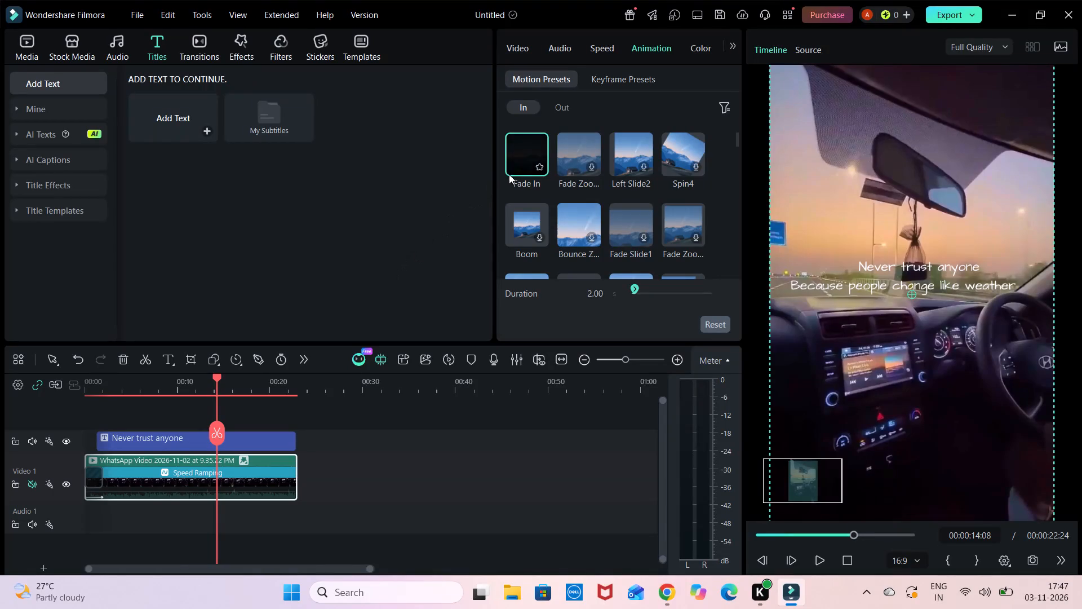
Reapply the Fade In motion preset as the entrance animation of the car-drive clip.
double_click(528, 157)
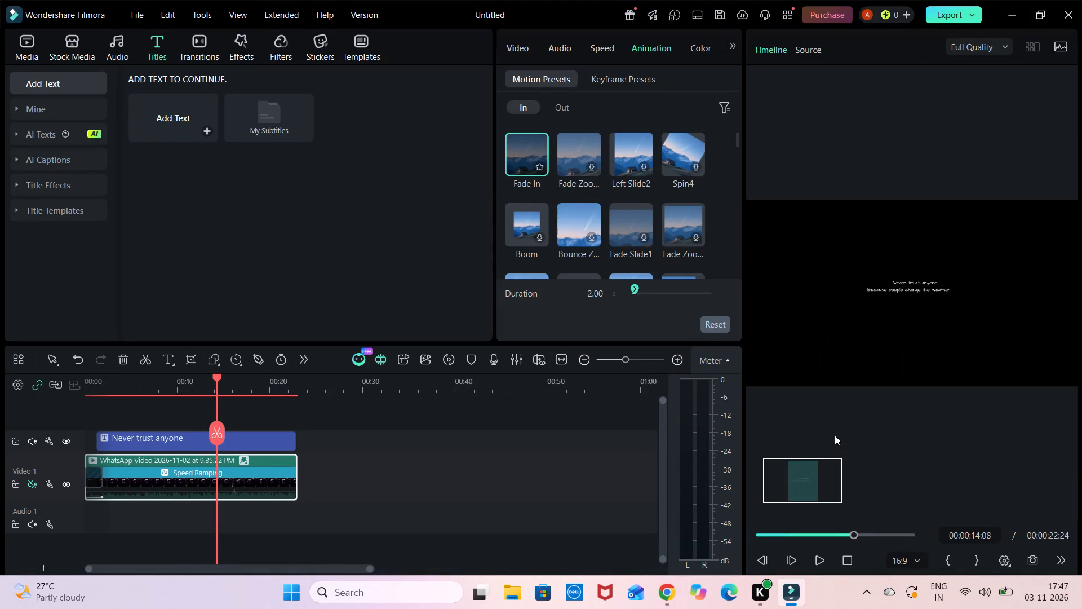
Play the edit from the start, restarting it once, to review the Fade In entrance animation.
left_click_drag(853, 535, 733, 526)
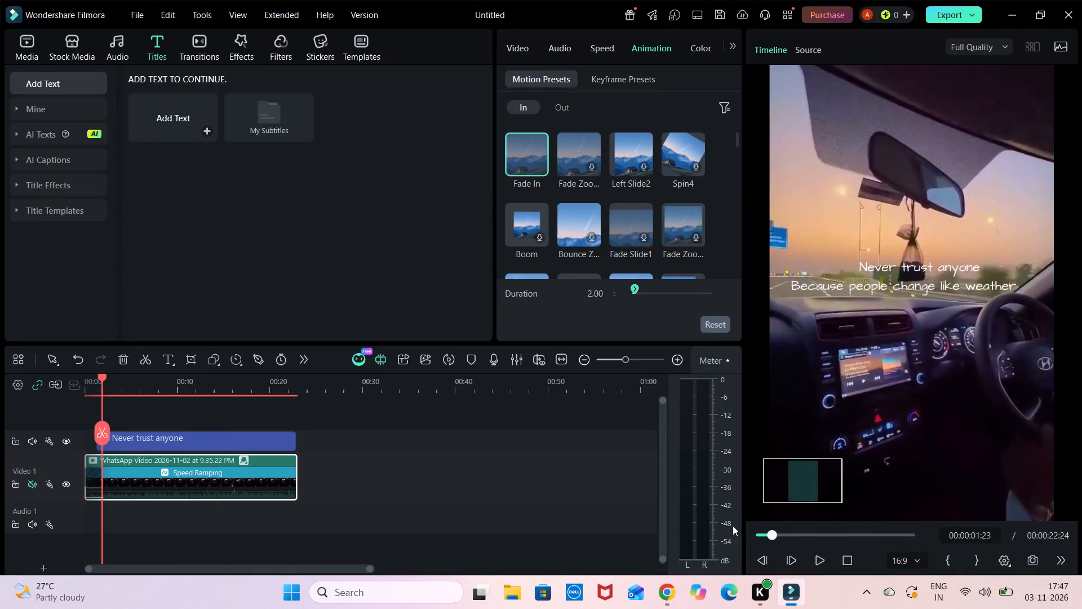
left_click_drag(733, 526, 727, 526)
left_click(821, 563)
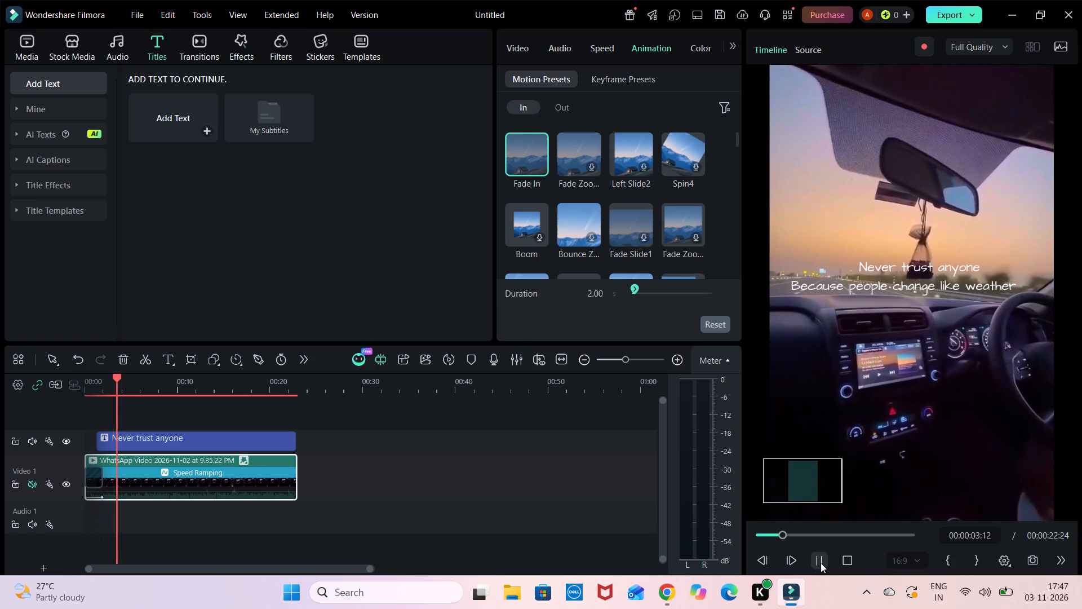
left_click_drag(792, 531, 733, 549)
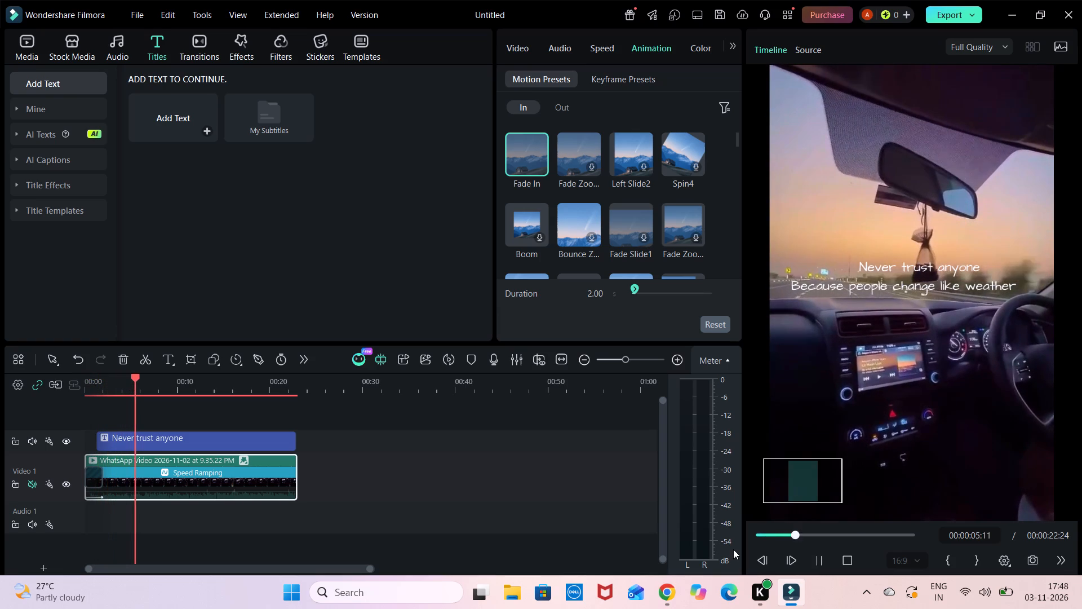
left_click_drag(733, 549, 720, 549)
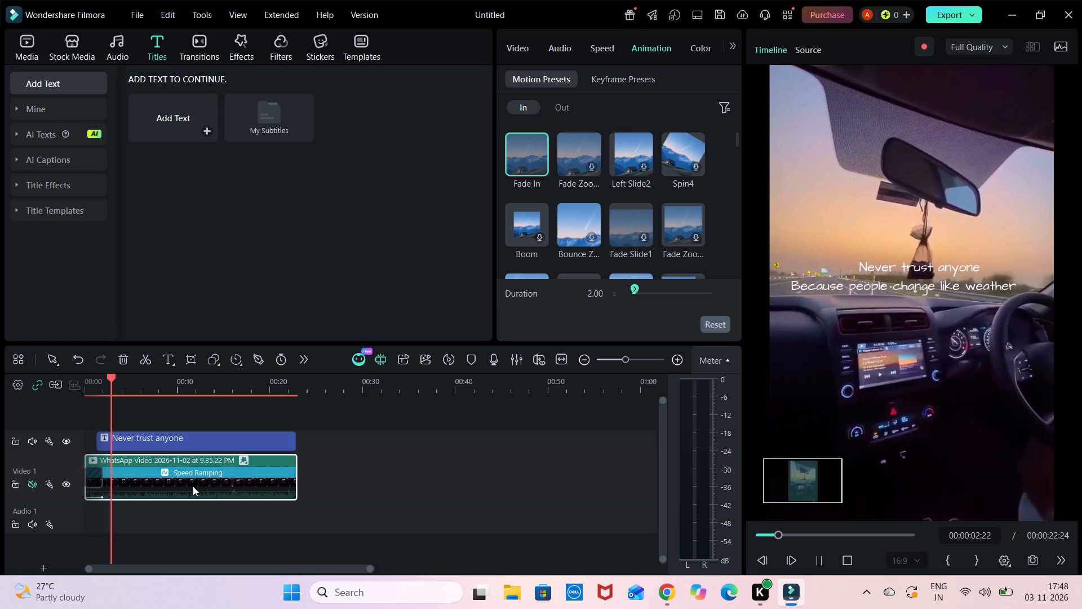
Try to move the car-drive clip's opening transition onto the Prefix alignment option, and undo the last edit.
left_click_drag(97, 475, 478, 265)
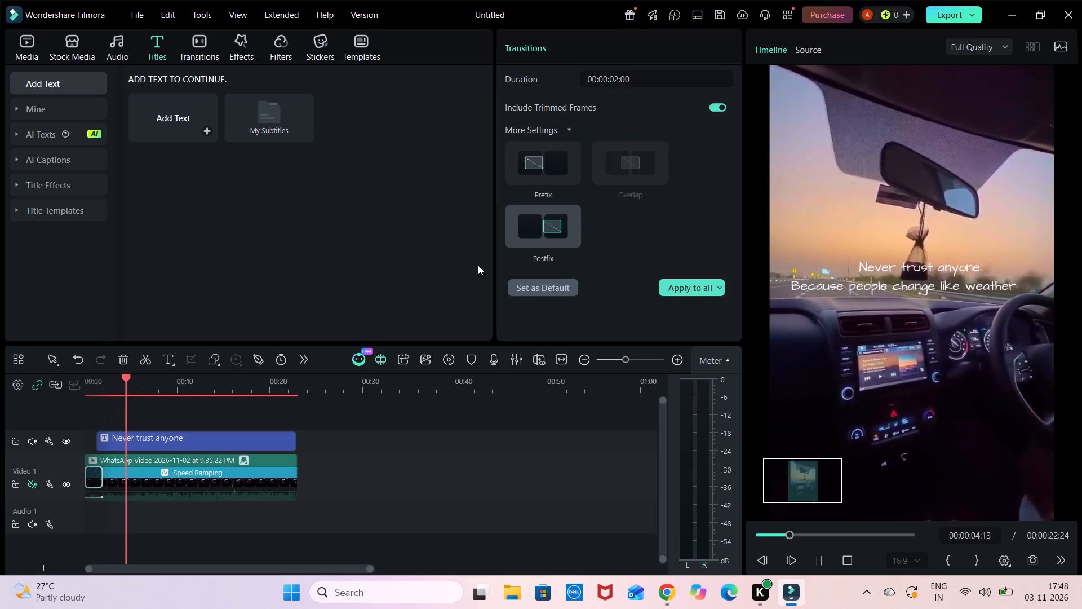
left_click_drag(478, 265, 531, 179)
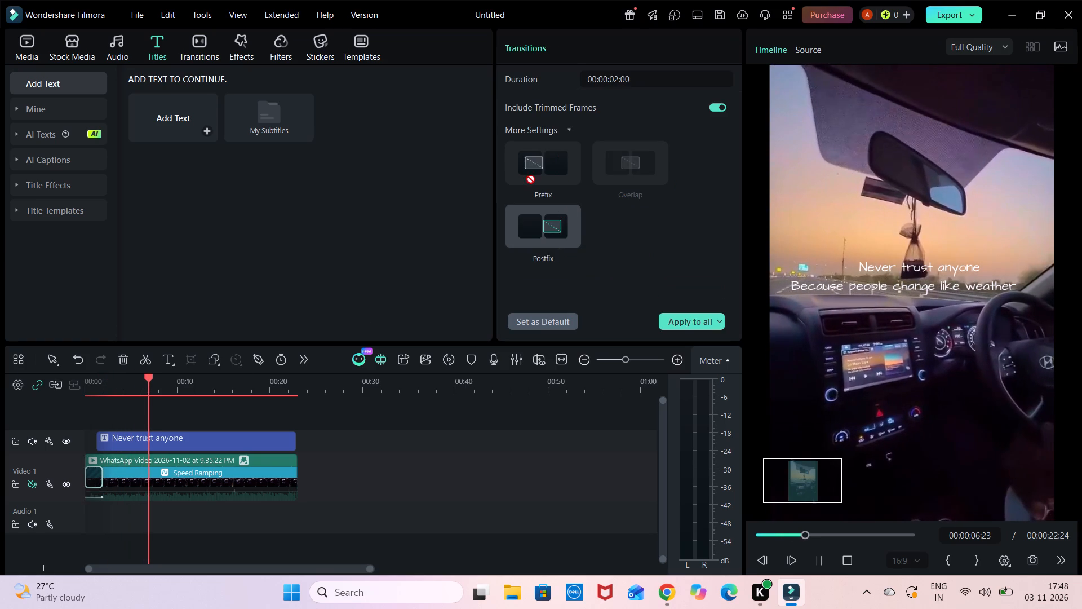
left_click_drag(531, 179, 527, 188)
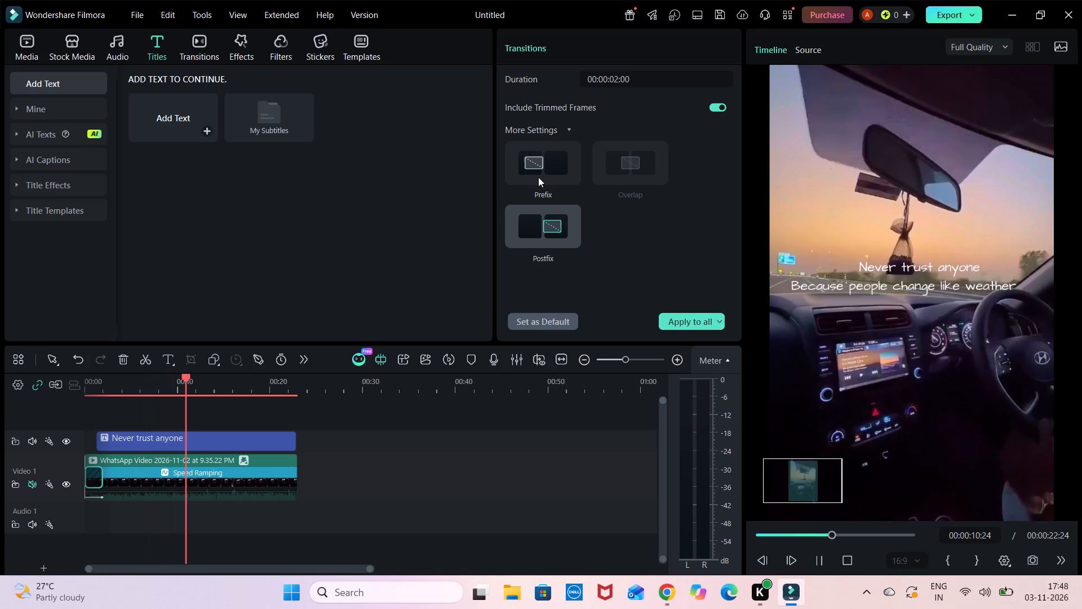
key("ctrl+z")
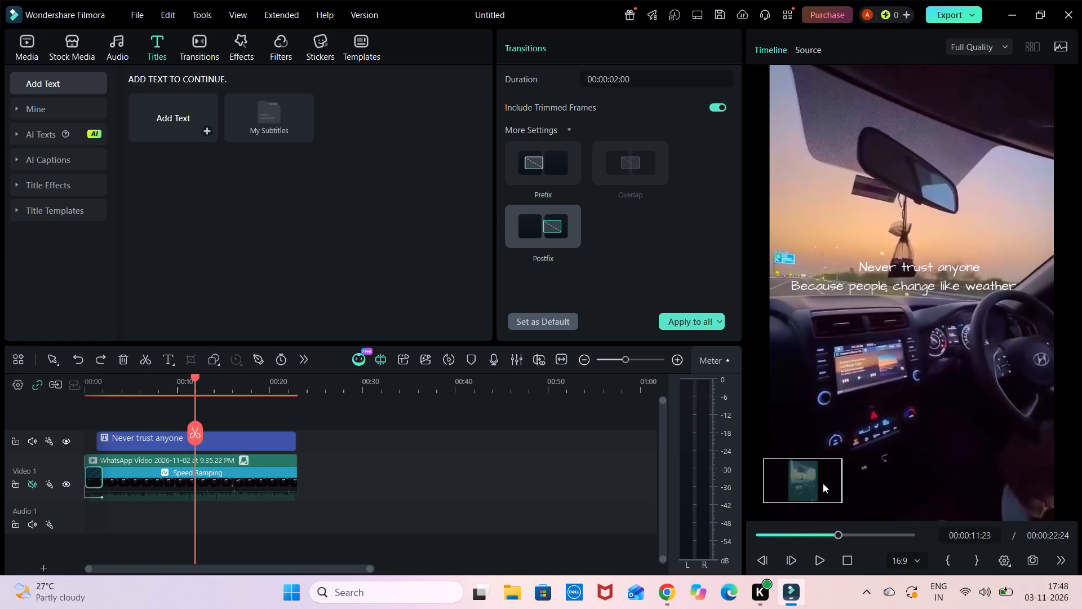
Play the first six seconds of the edit to review the opening of the car-drive clip.
left_click_drag(837, 532, 750, 539)
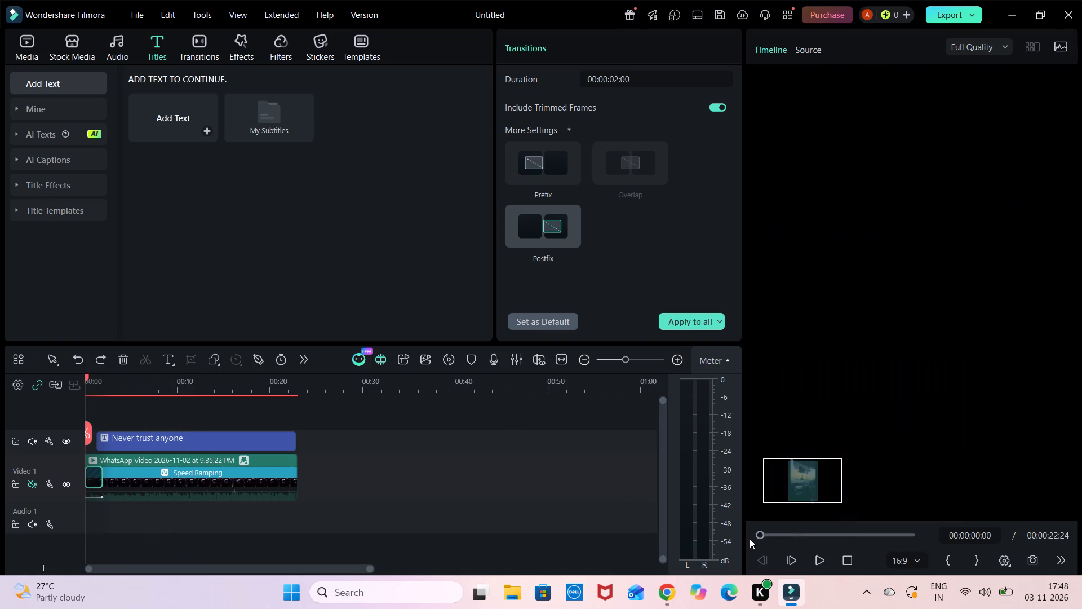
left_click(822, 562)
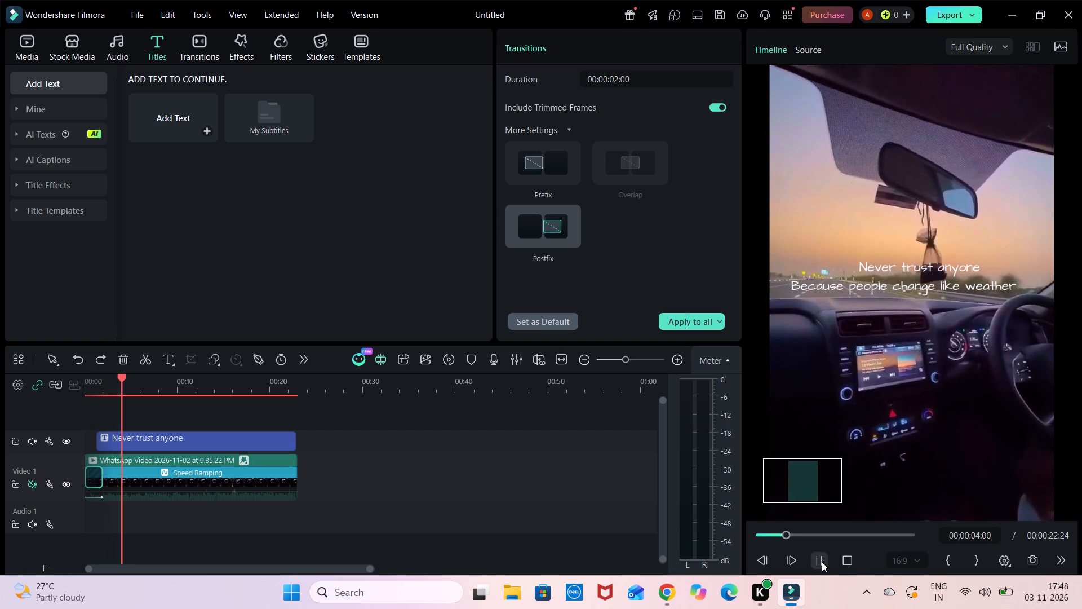
left_click(822, 562)
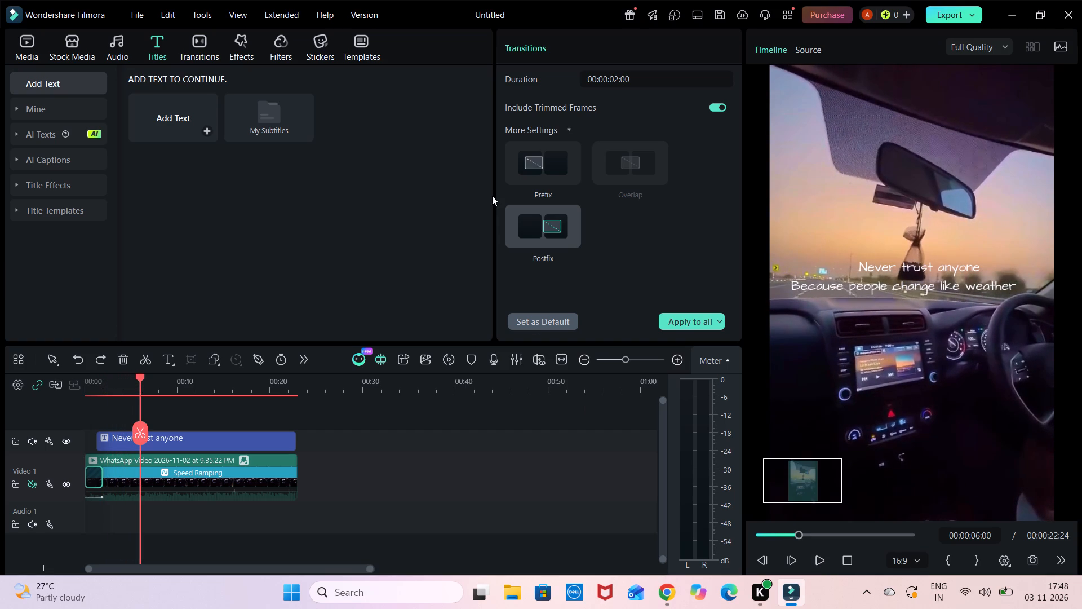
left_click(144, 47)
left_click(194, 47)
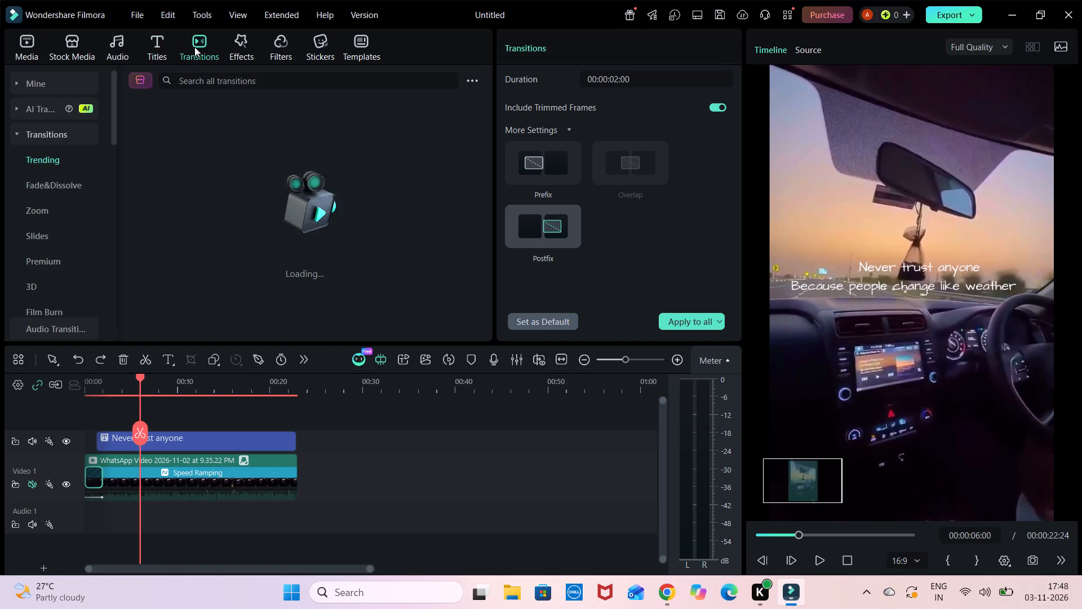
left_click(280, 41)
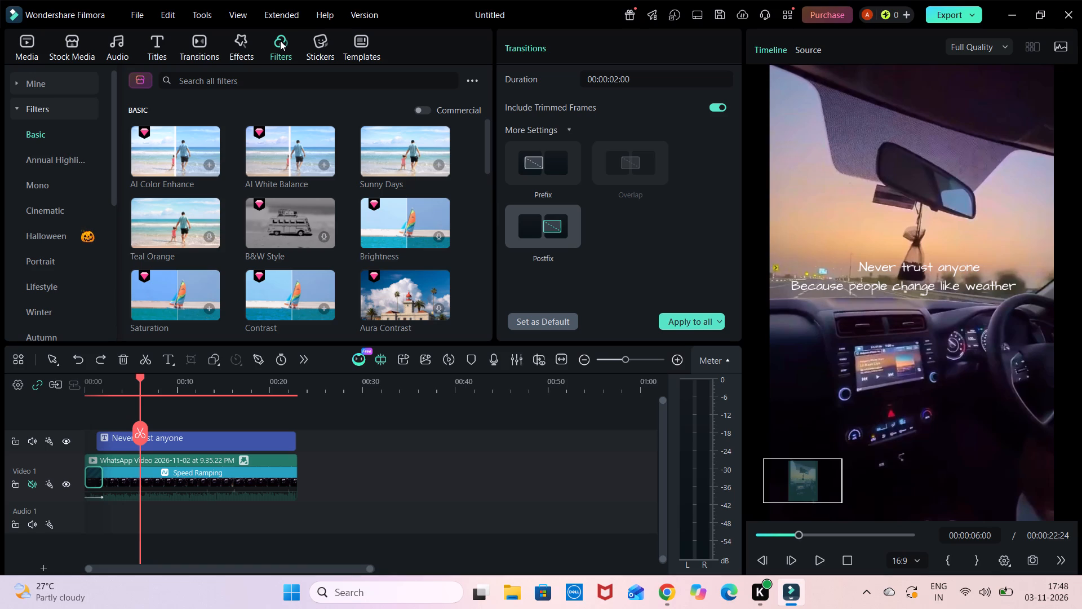
Switch to Chrome, look through the YouTube mix playlist for a song, and play "Dreams - Amber [Official MV]".
left_click(668, 586)
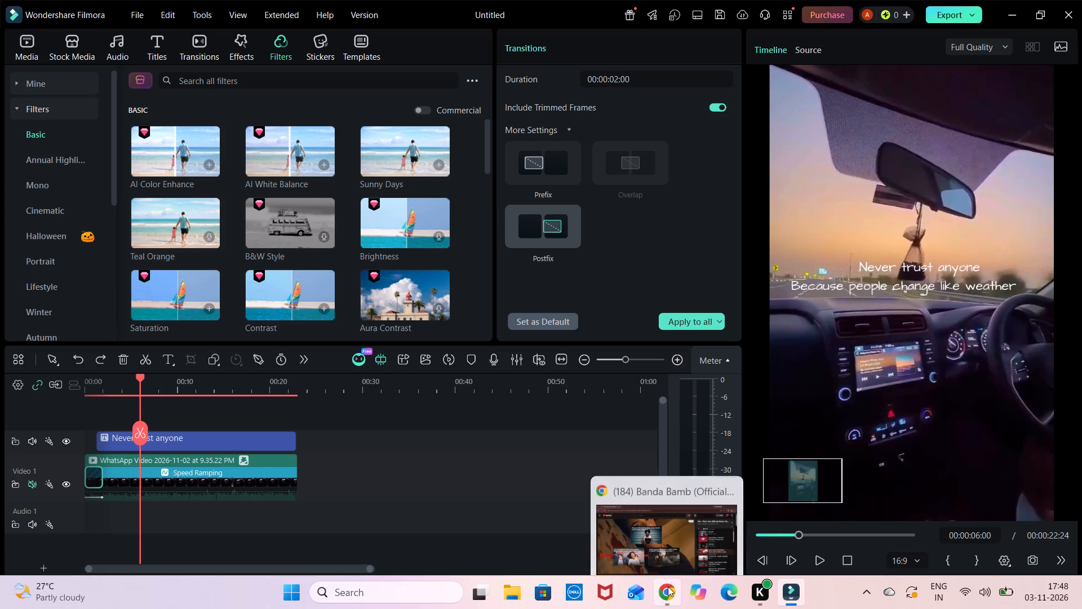
scroll(898, 308, "down", 1)
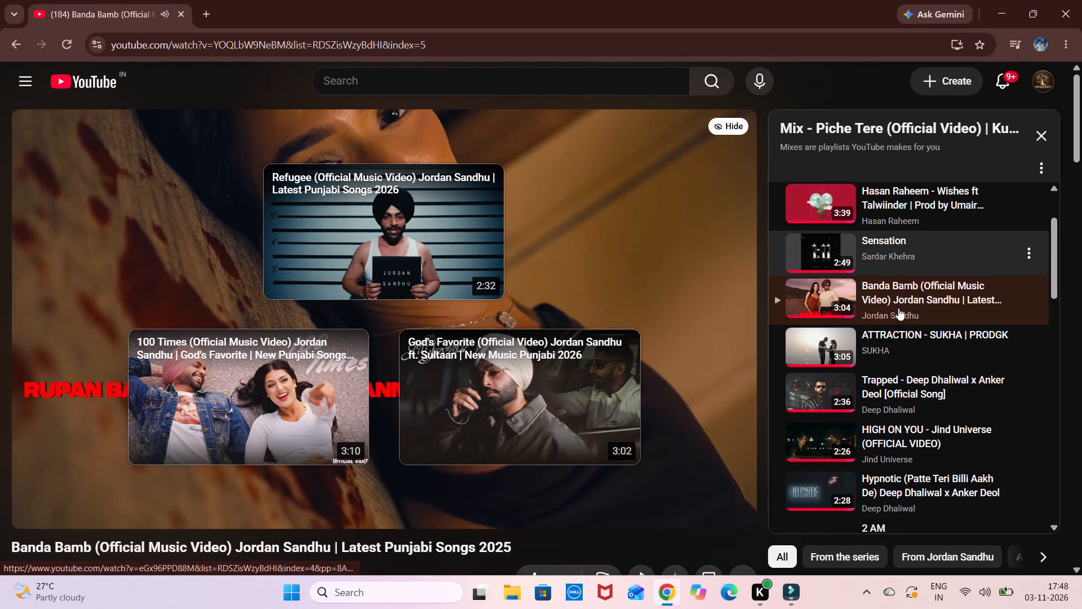
scroll(898, 308, "down", 3)
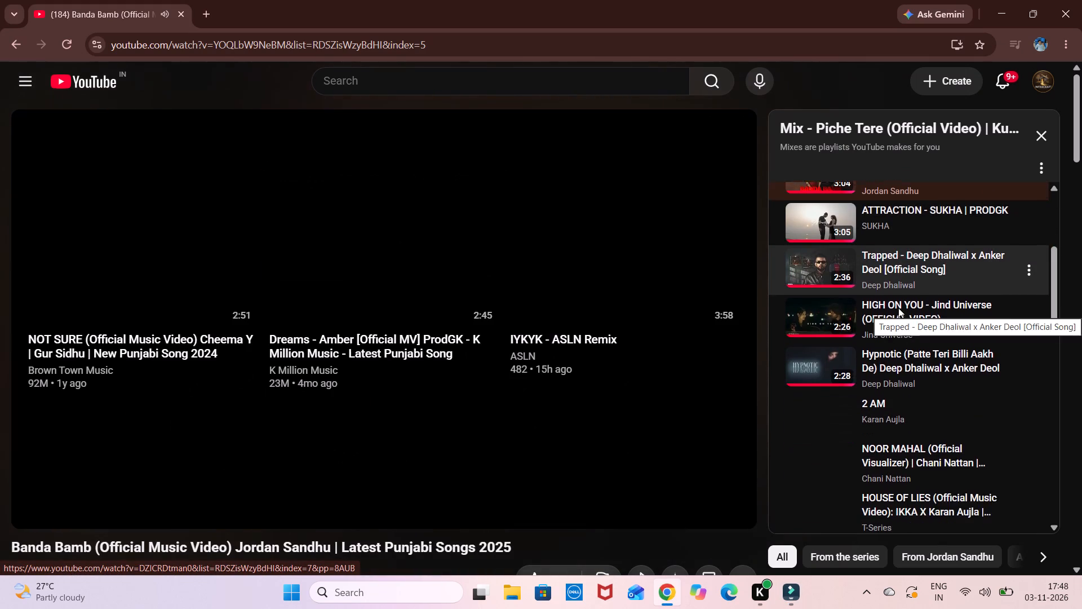
scroll(898, 308, "down", 3)
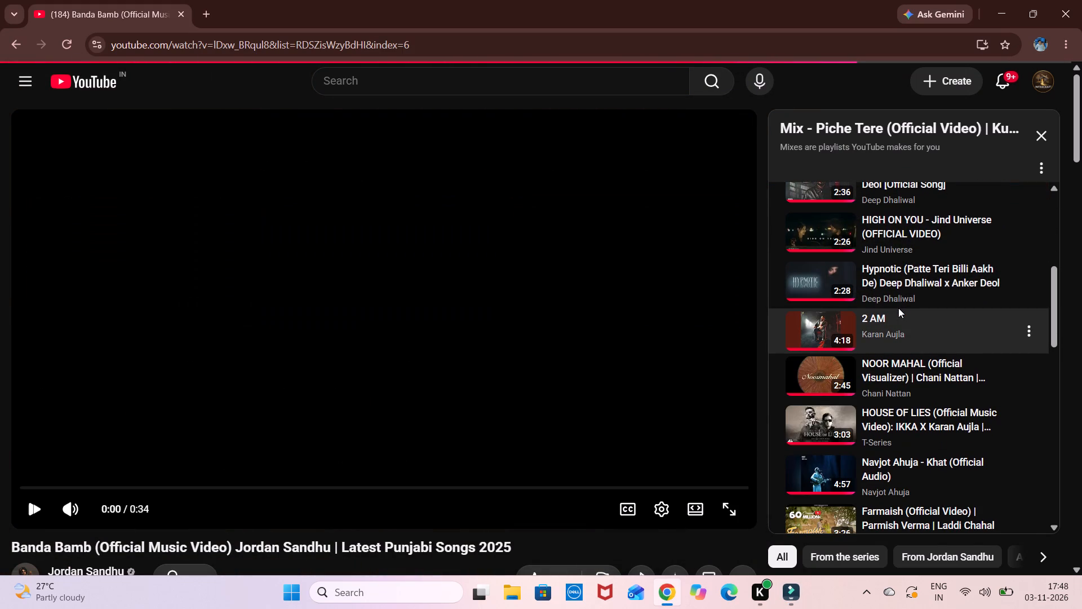
scroll(818, 425, "down", 2)
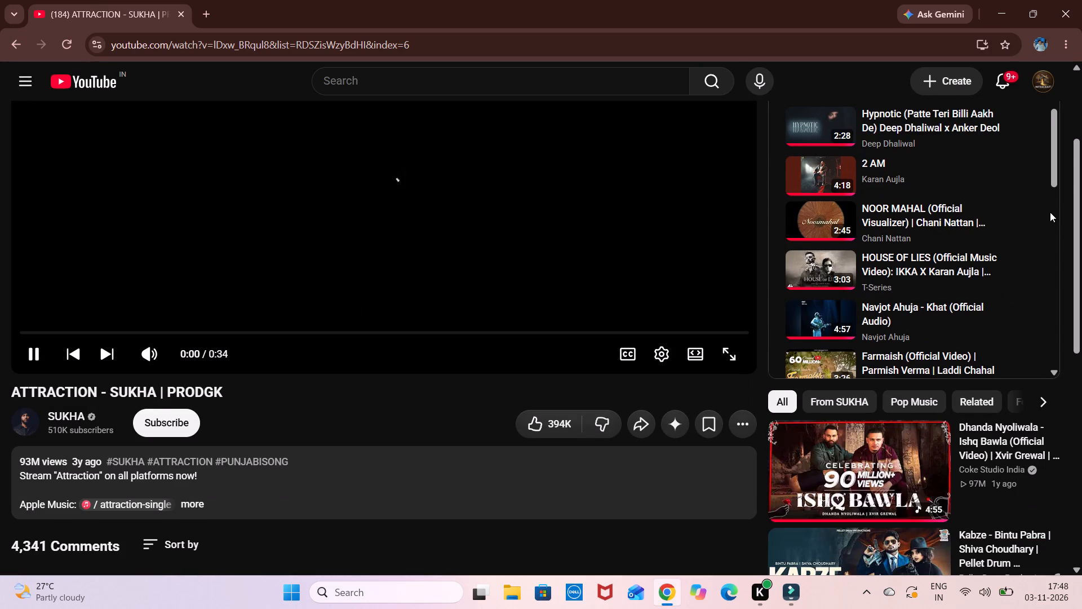
scroll(1050, 212, "up", 7)
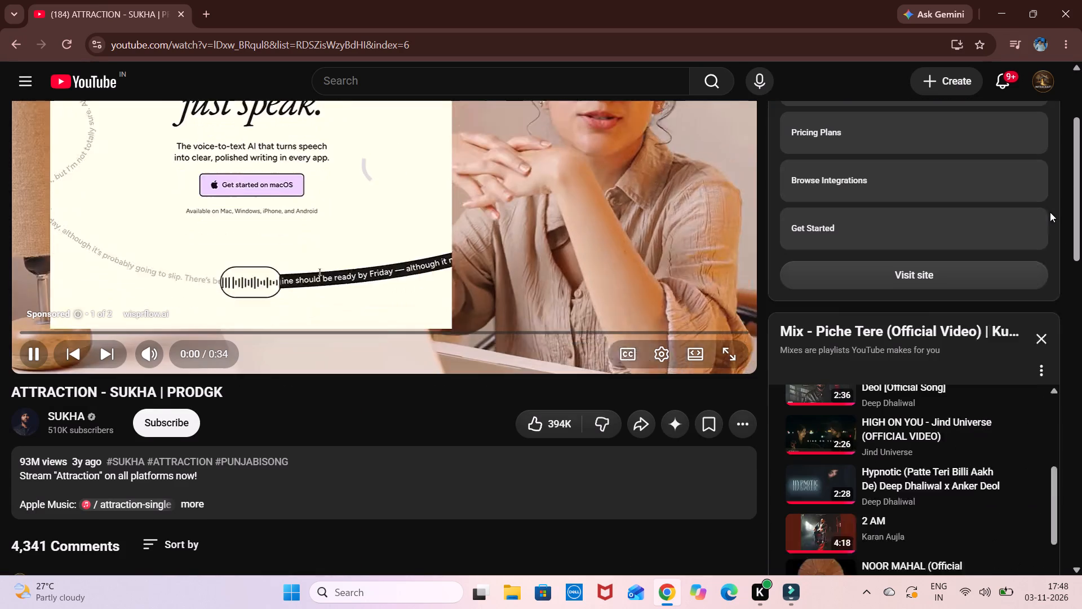
scroll(1038, 436, "down", 3)
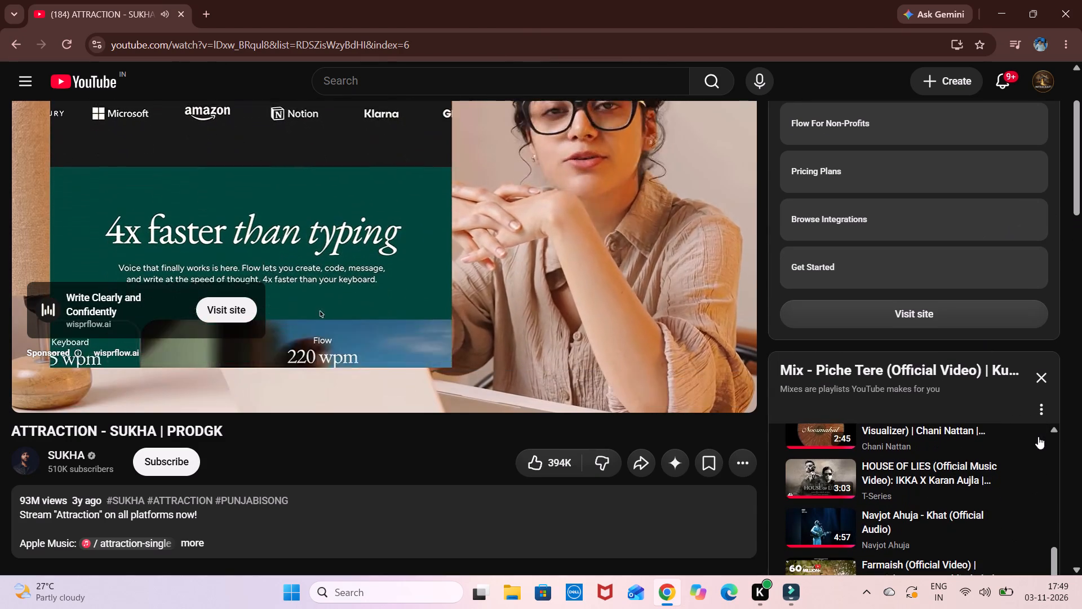
scroll(938, 508, "down", 3)
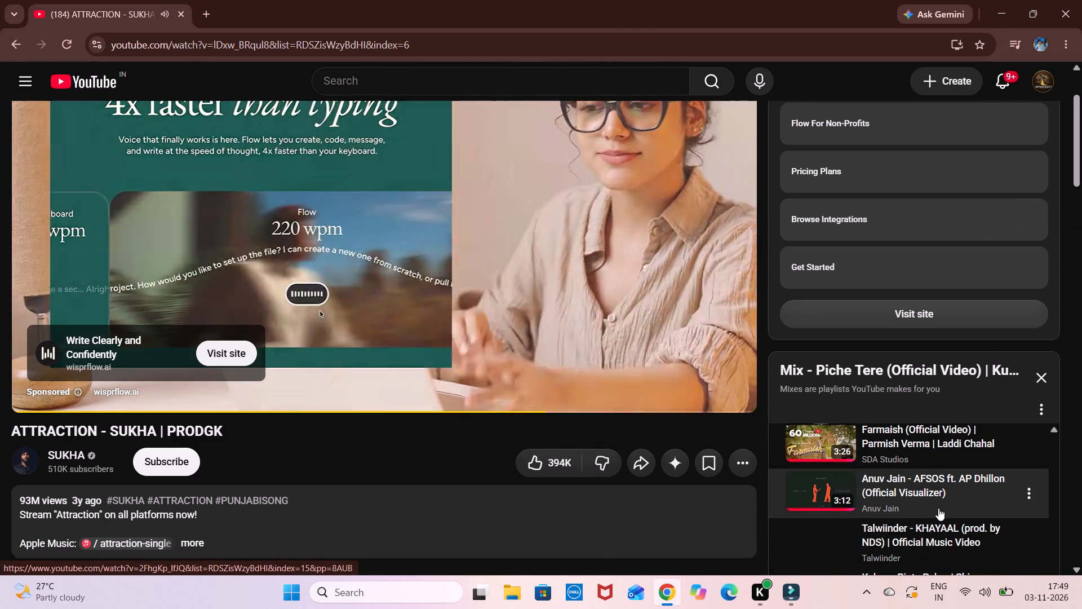
scroll(938, 508, "down", 3)
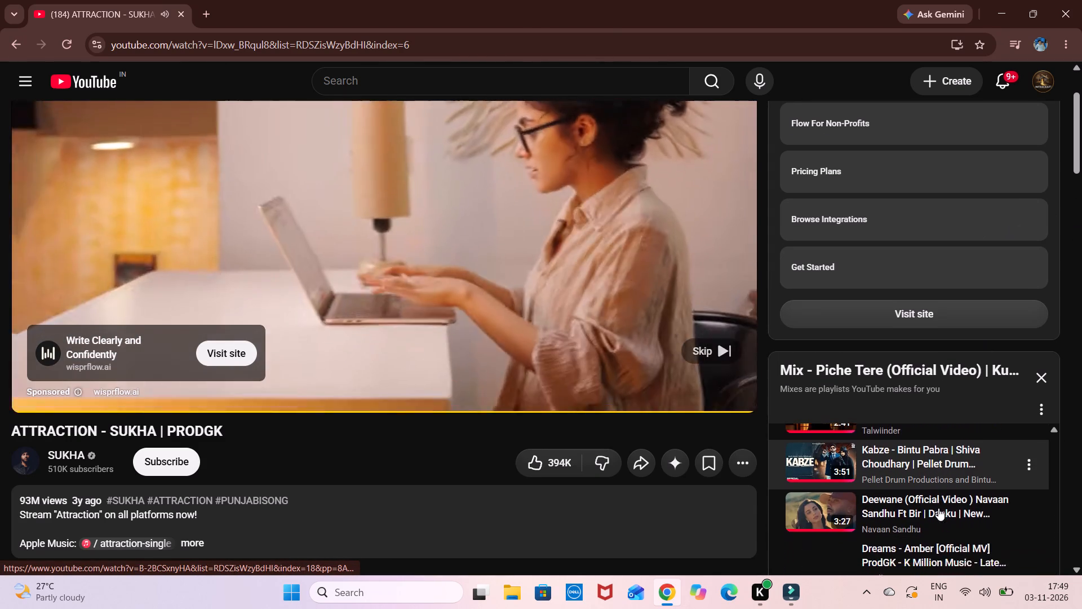
scroll(938, 508, "down", 2)
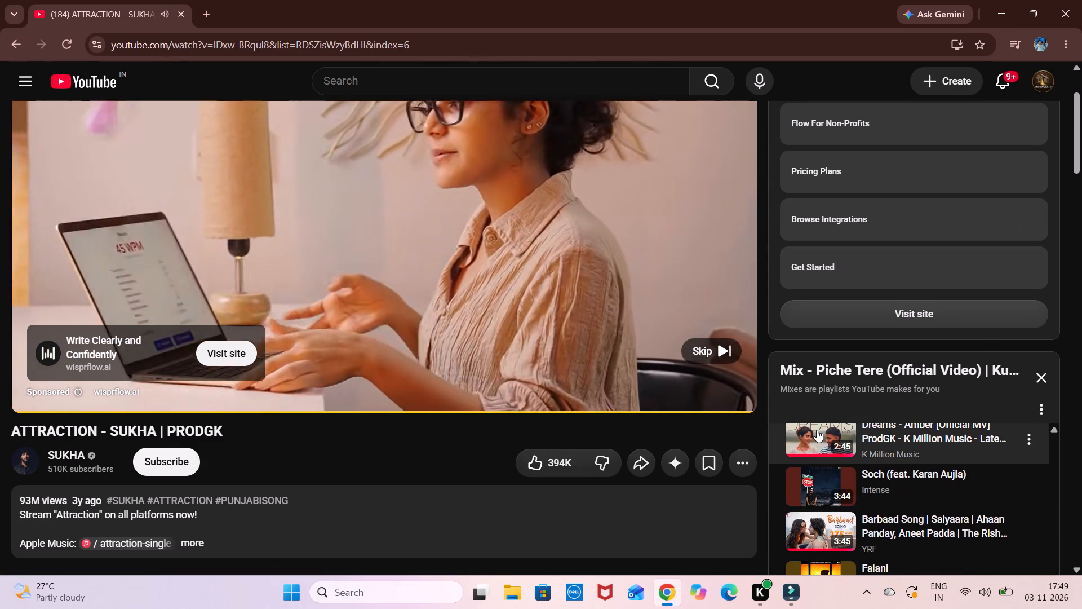
left_click(817, 430)
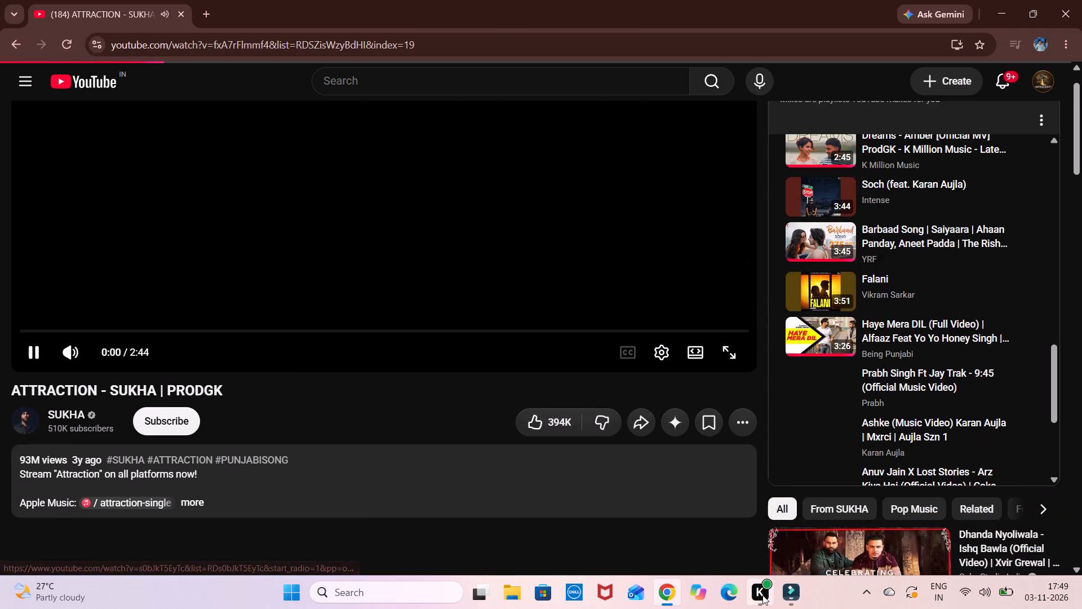
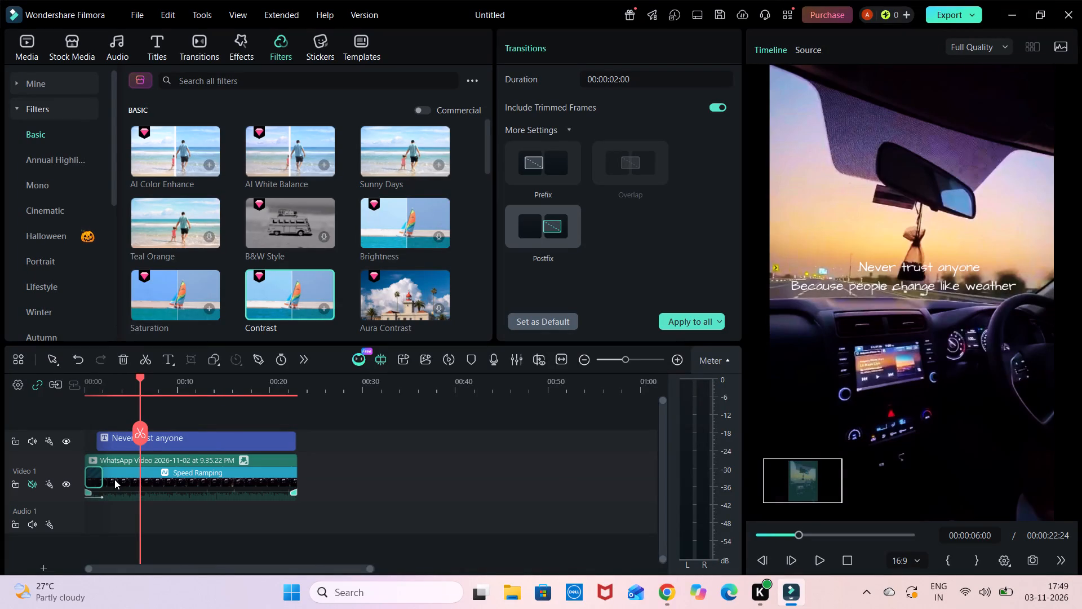
Undo the Contrast filter on the car-drive clip and apply the Basic filter Brightness to it instead.
key("ctrl+z")
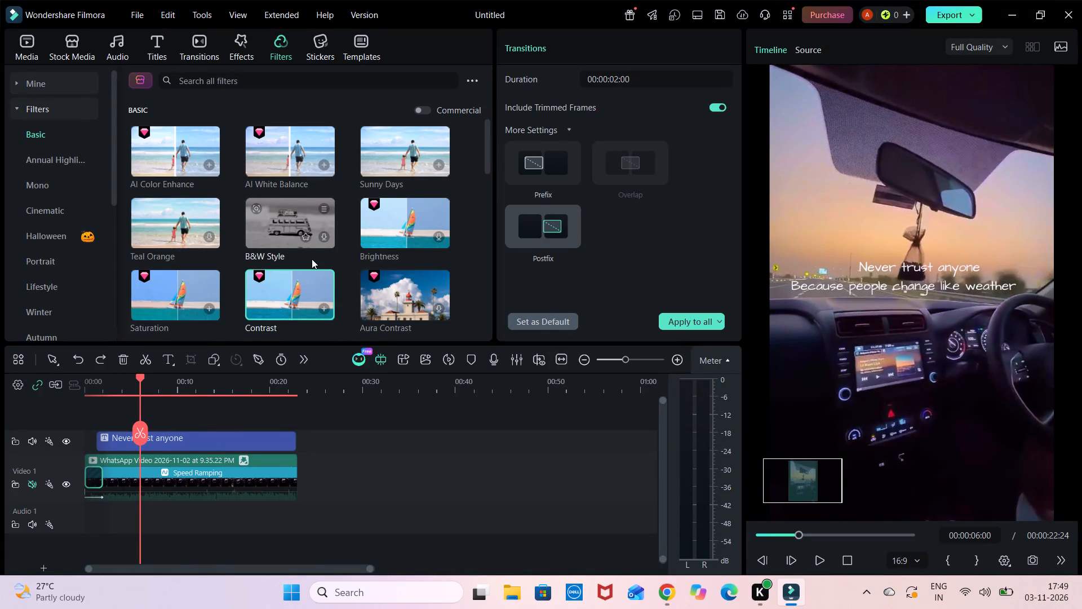
scroll(312, 259, "down", 2)
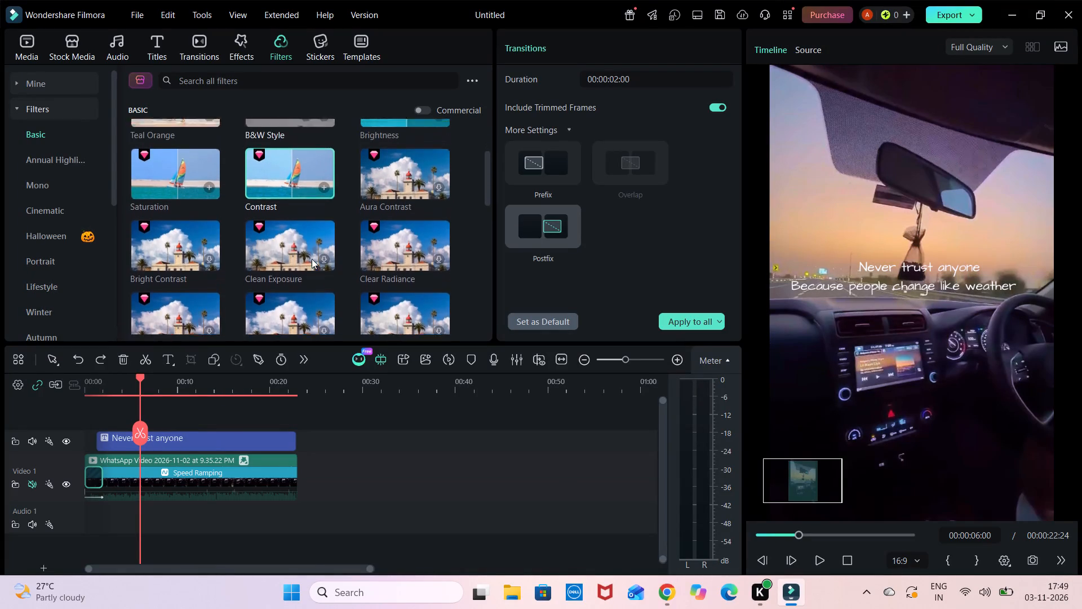
left_click_drag(410, 171, 269, 298)
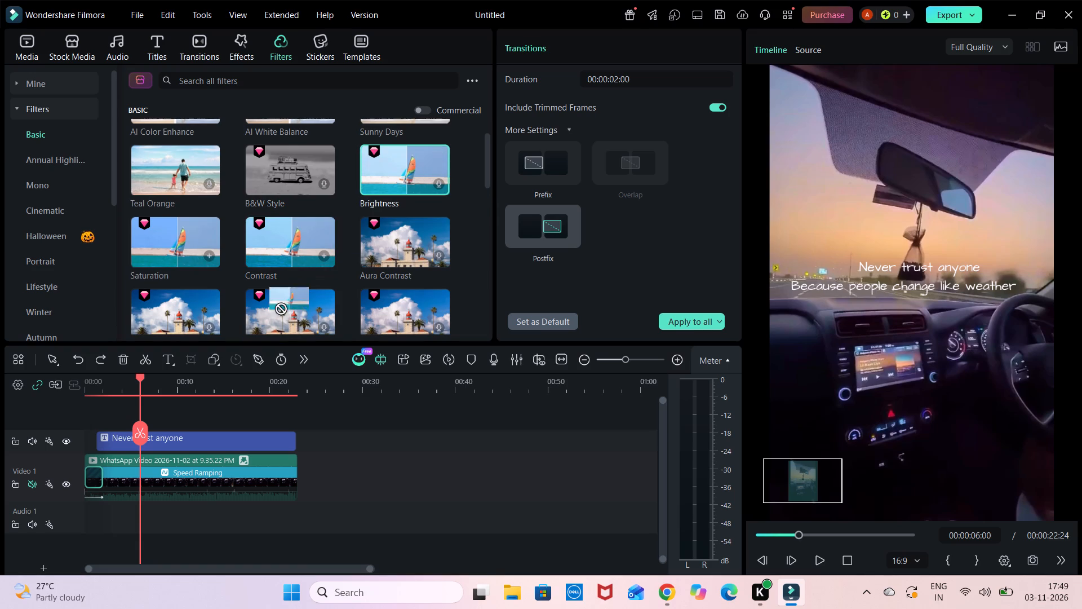
left_click_drag(269, 298, 175, 467)
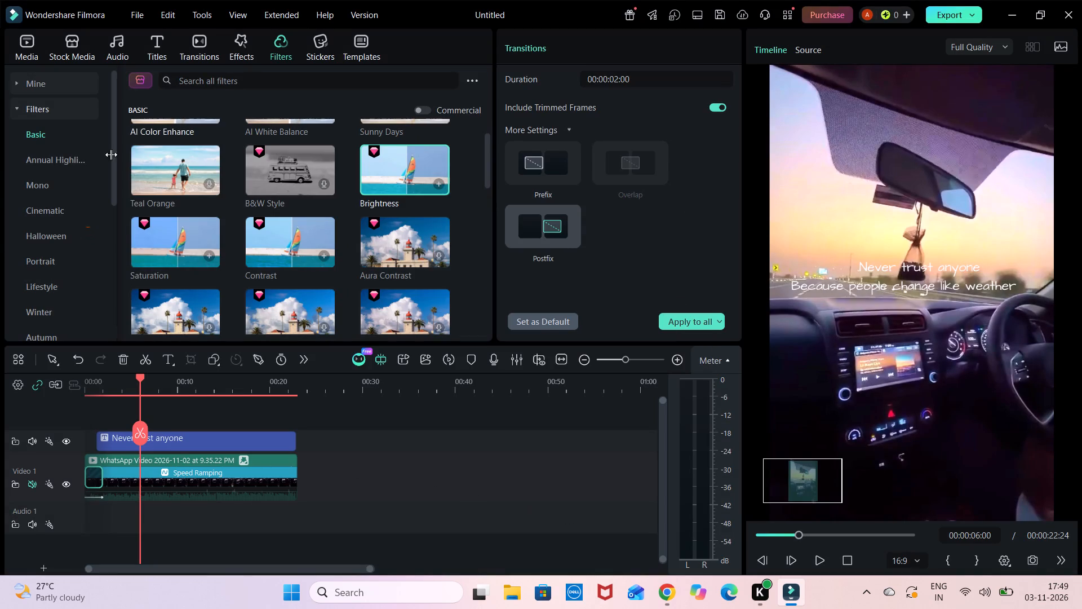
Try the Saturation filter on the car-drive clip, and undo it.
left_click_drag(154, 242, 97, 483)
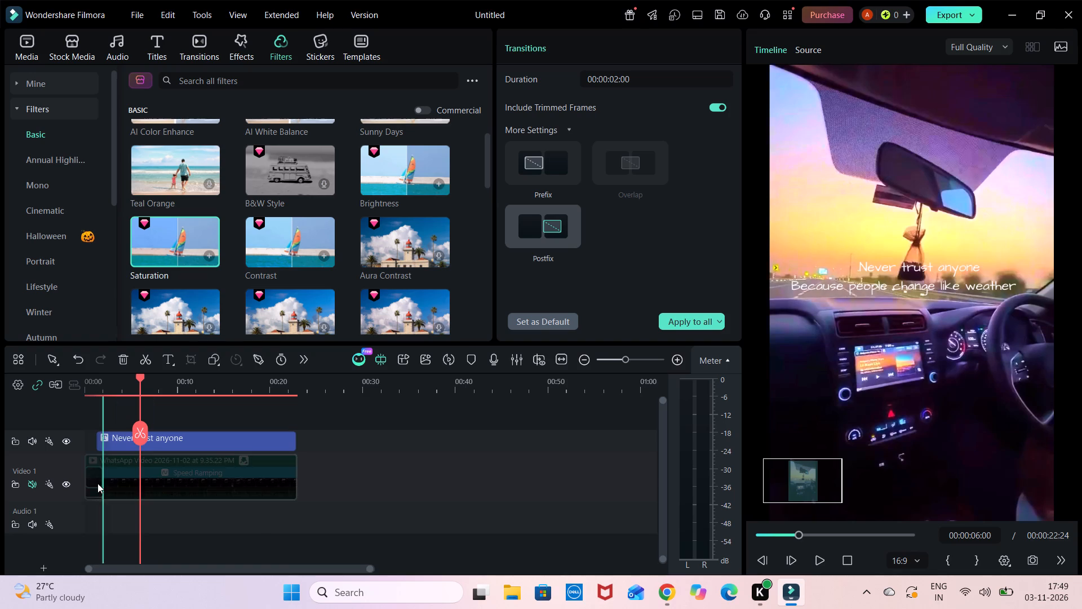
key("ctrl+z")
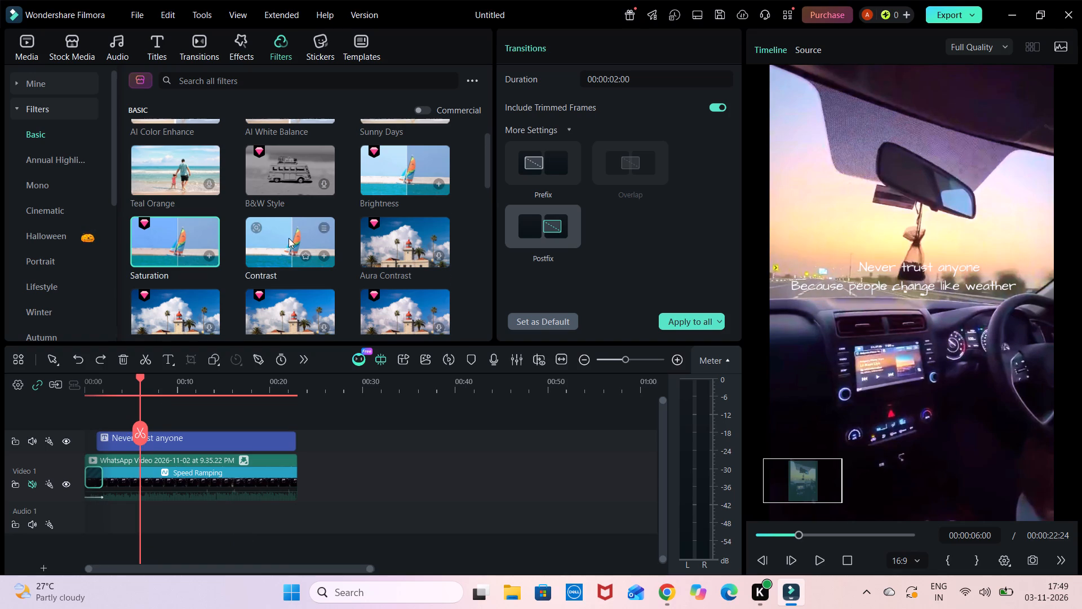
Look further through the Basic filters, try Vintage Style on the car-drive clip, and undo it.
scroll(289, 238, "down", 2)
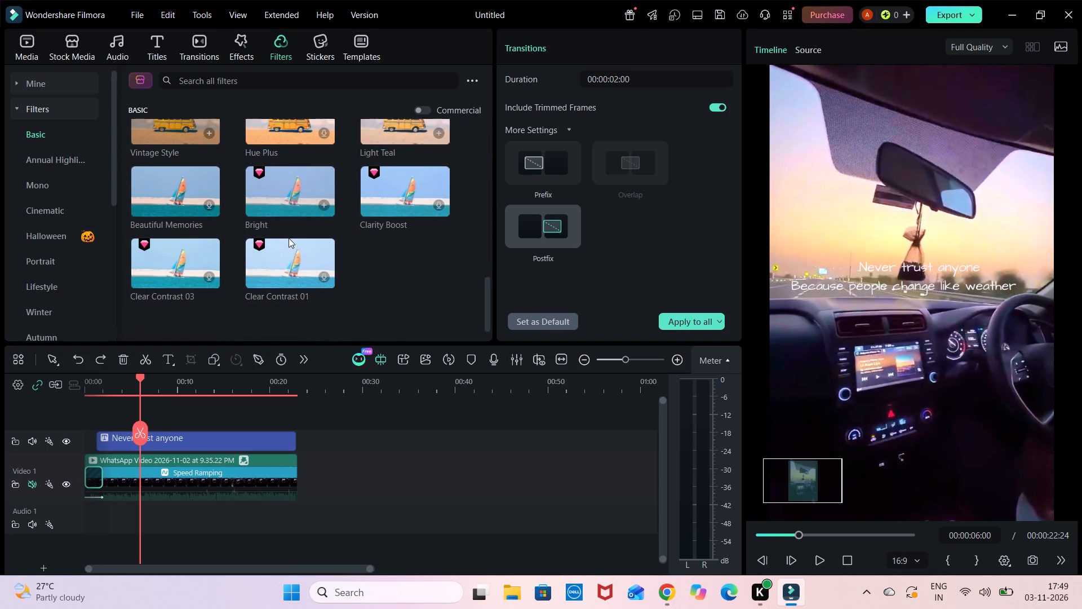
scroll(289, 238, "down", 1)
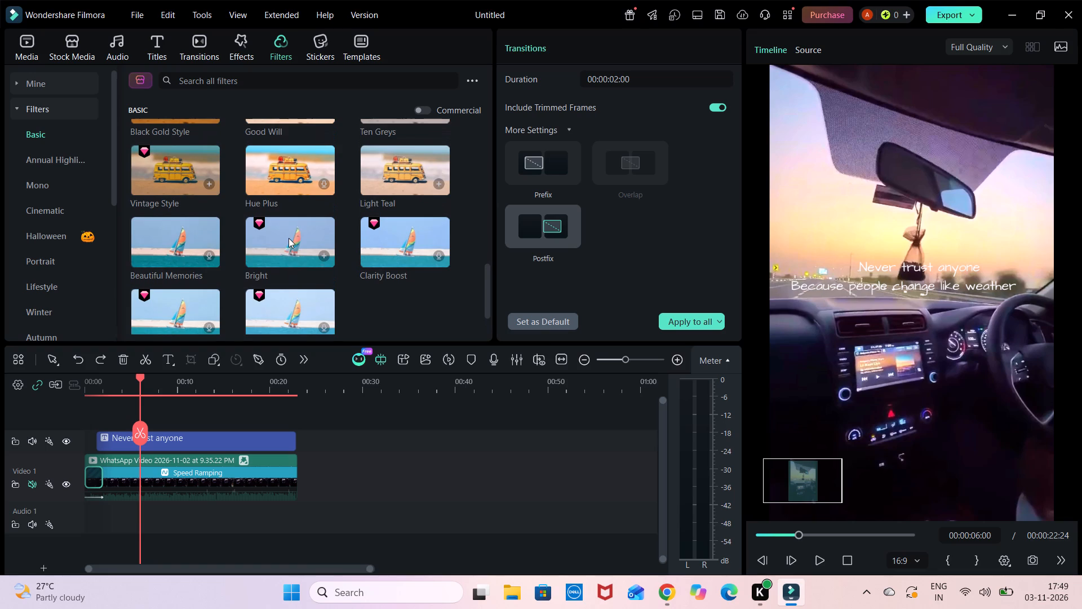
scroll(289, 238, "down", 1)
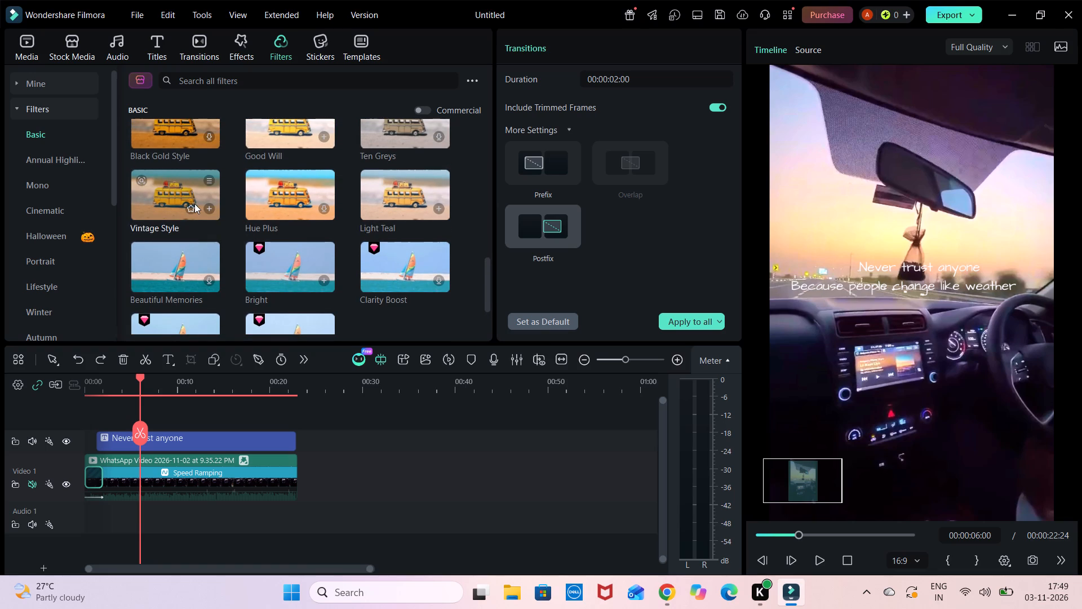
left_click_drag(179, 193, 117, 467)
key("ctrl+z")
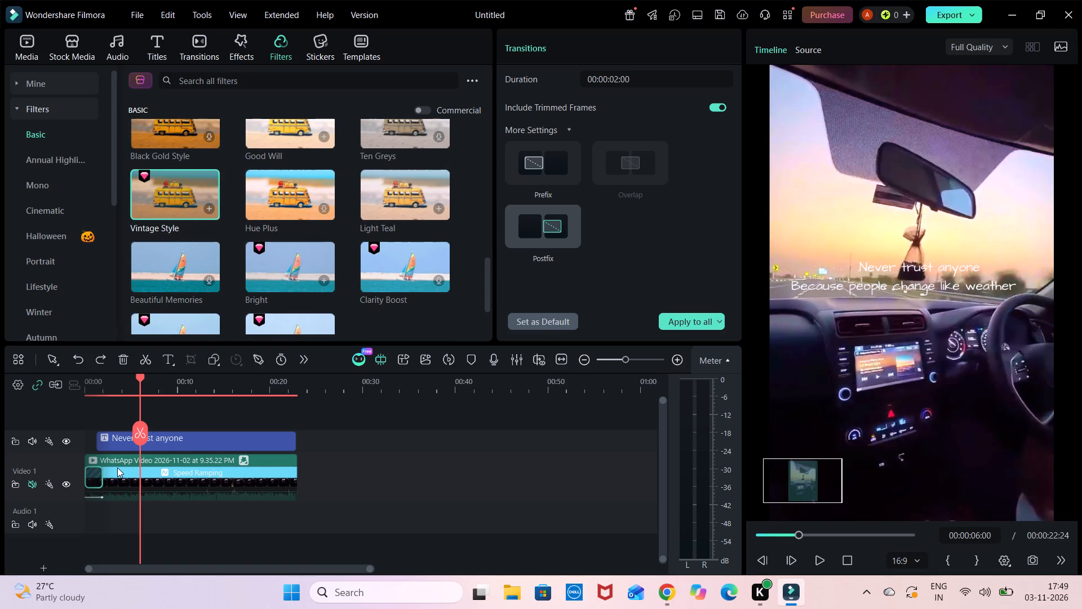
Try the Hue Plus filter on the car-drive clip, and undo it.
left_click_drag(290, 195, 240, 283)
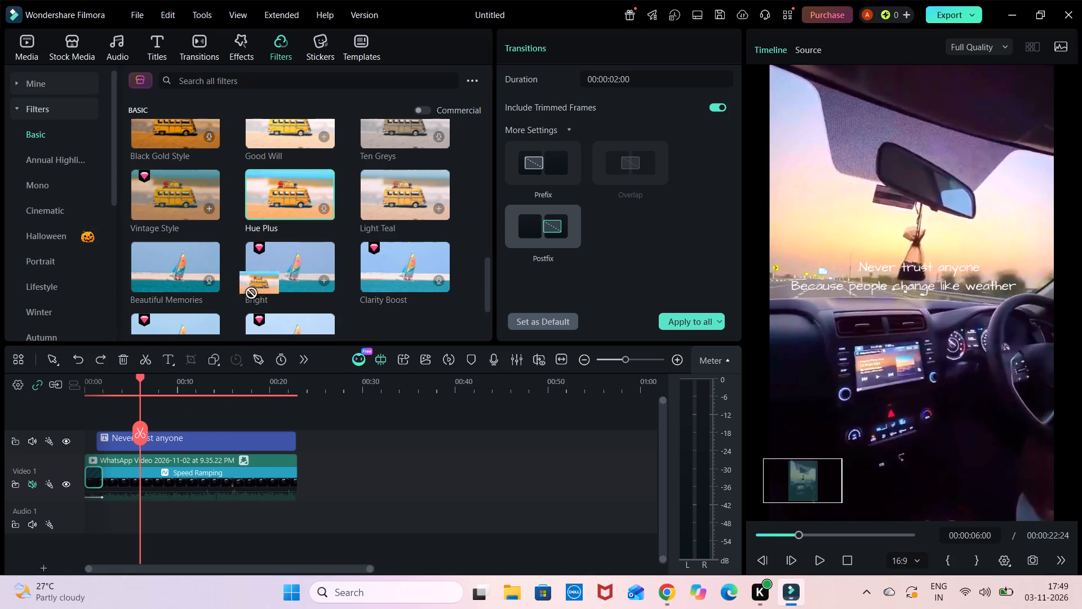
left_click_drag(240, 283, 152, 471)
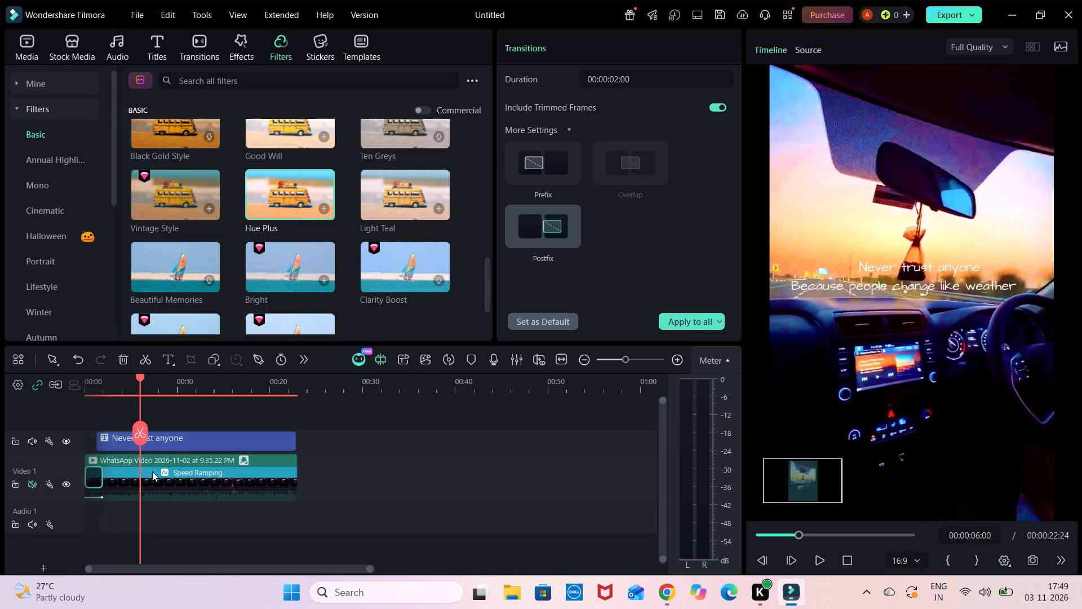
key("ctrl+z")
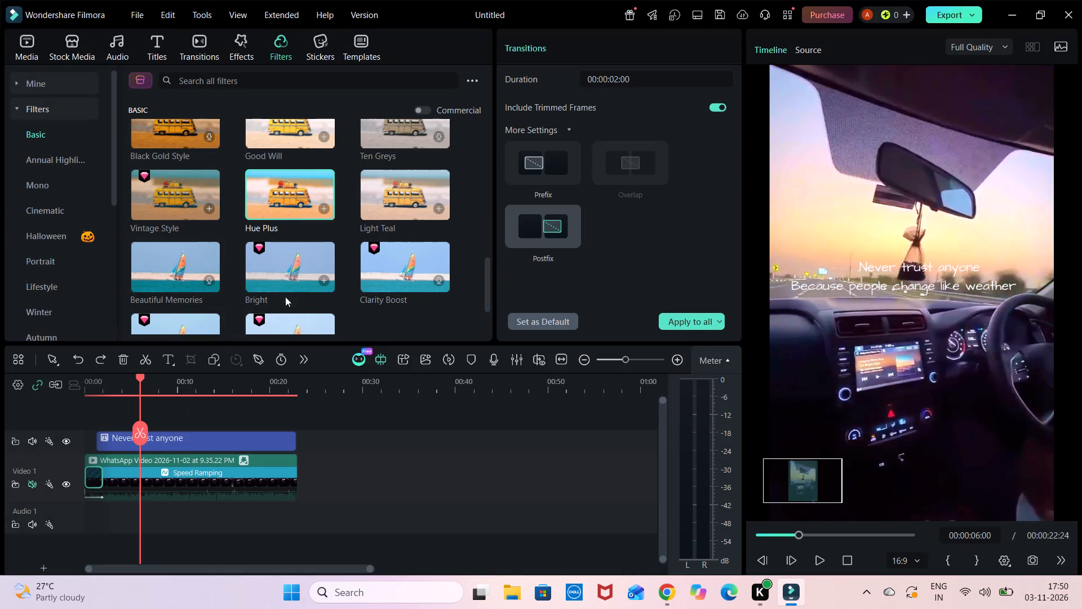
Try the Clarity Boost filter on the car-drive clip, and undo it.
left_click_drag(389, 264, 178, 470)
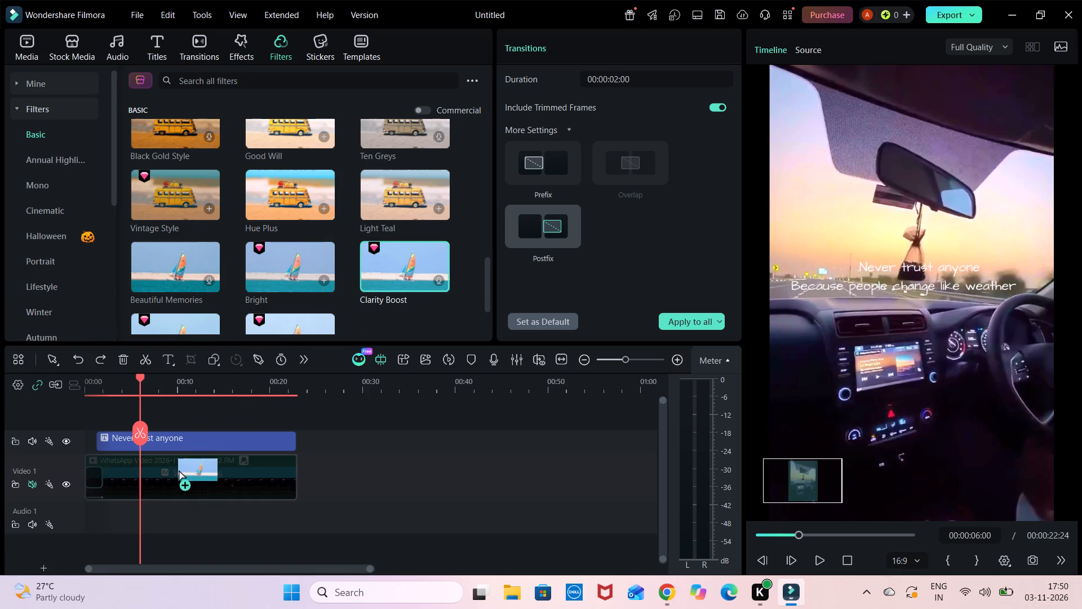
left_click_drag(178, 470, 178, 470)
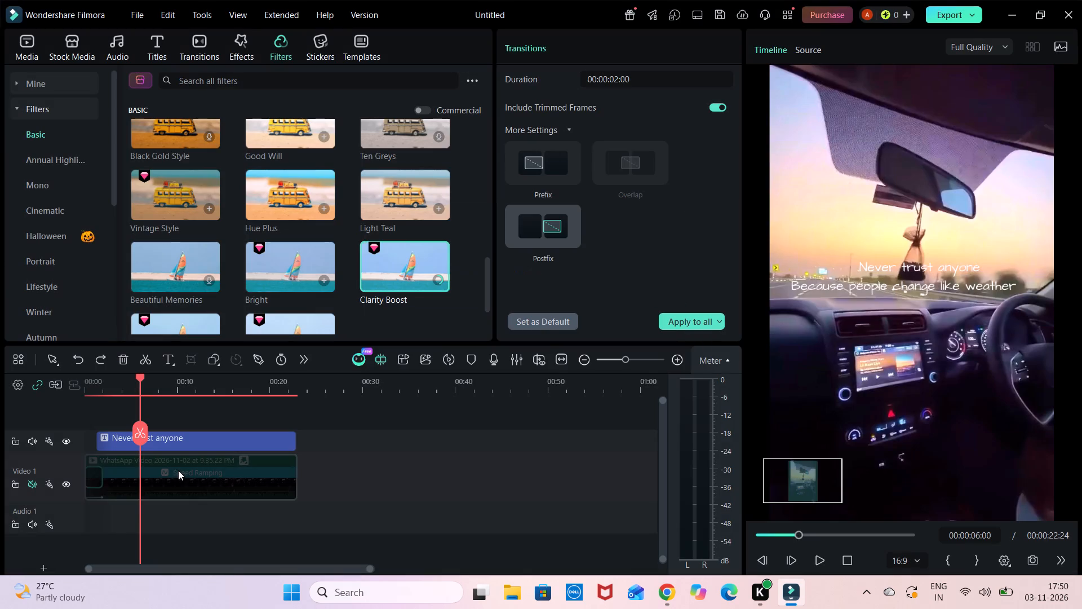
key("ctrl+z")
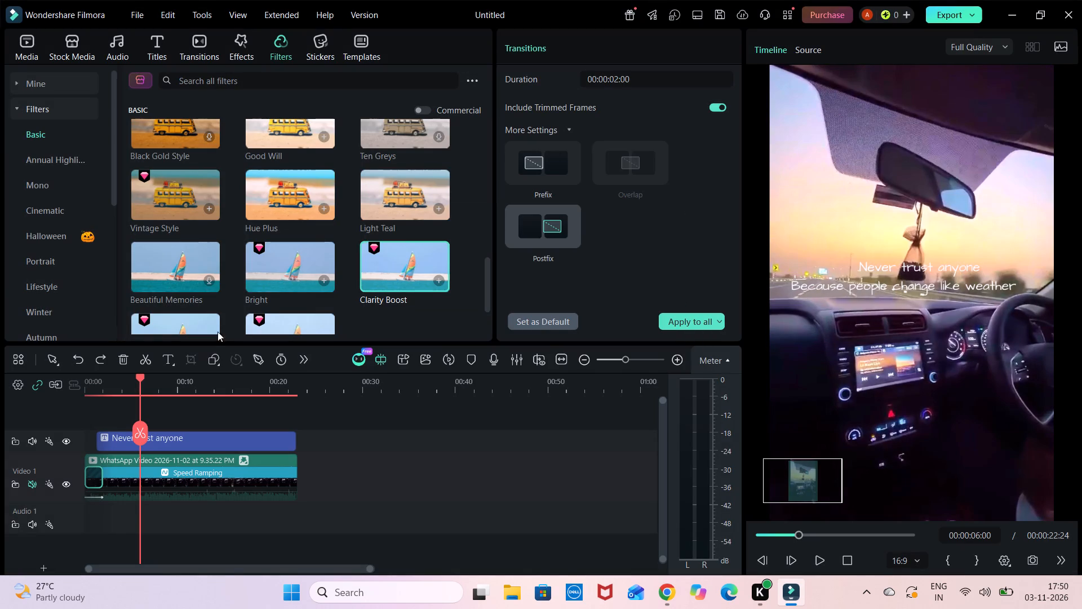
Apply the Studio Clarity filter from the Basic filters to the car-drive clip.
scroll(283, 289, "up", 1)
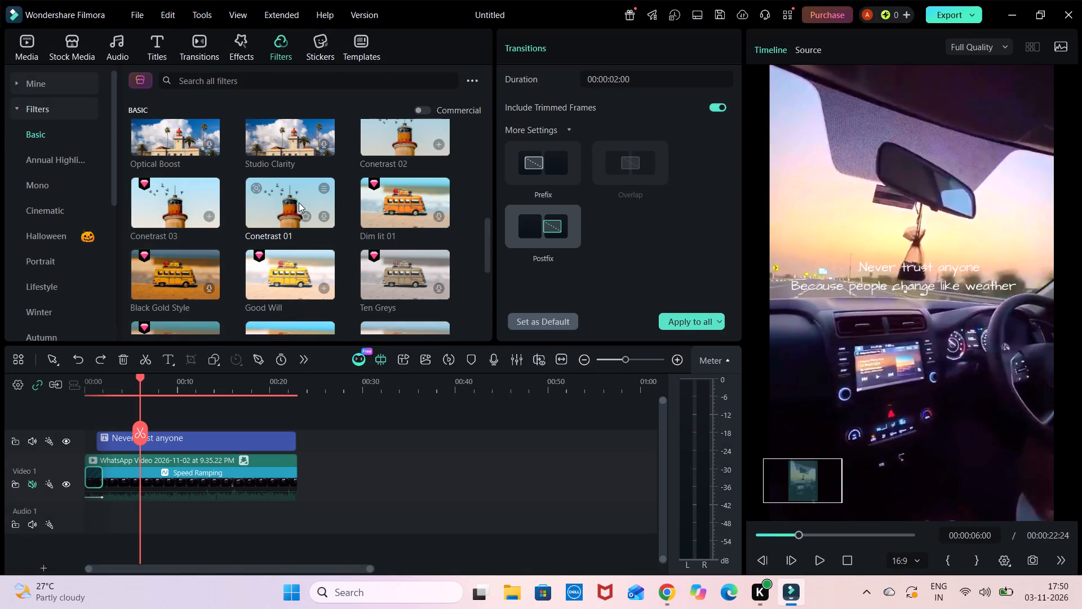
scroll(299, 202, "up", 1)
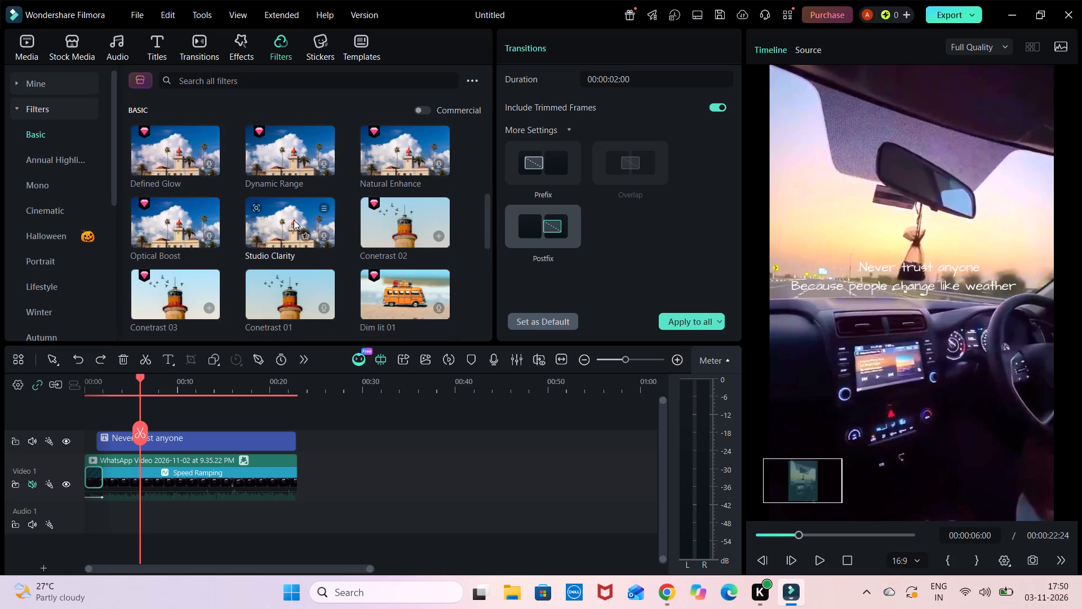
left_click_drag(287, 236, 178, 462)
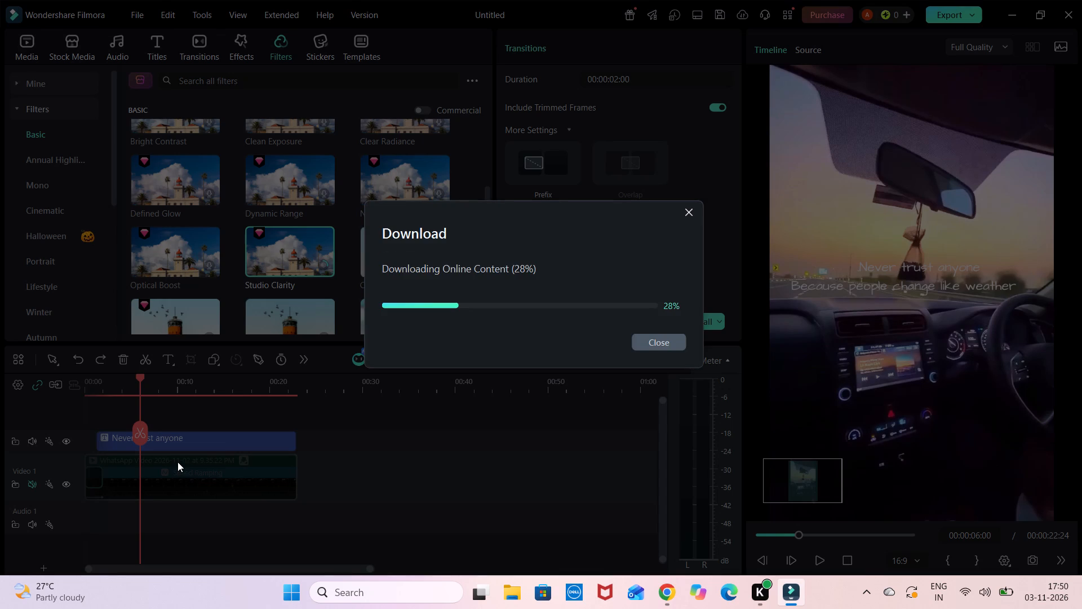
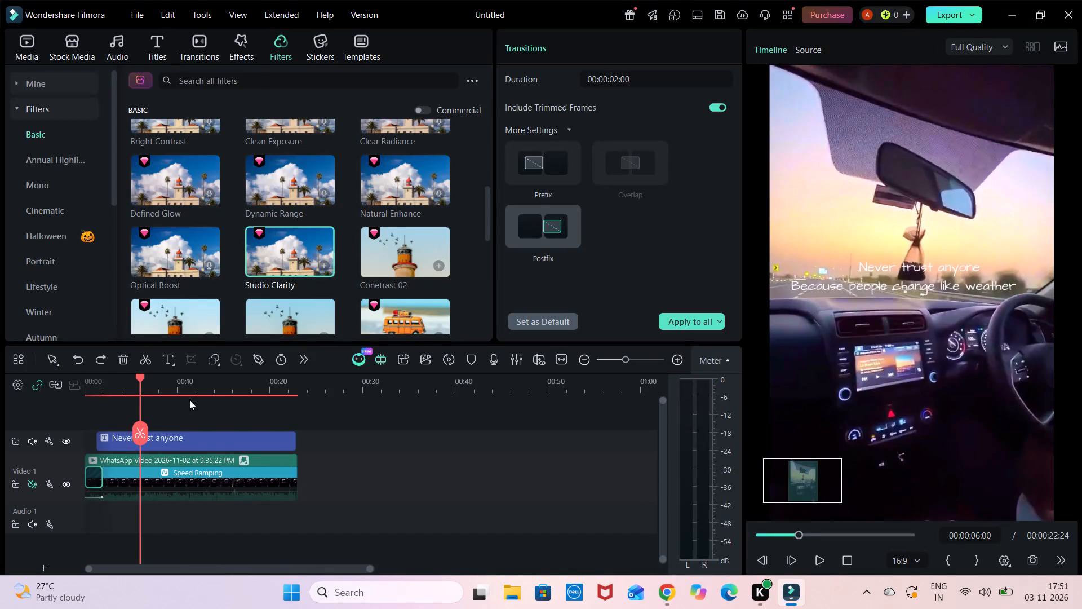
Apply the AI Color Enhance filter from the Basic filters to the car-drive clip.
scroll(243, 239, "up", 1)
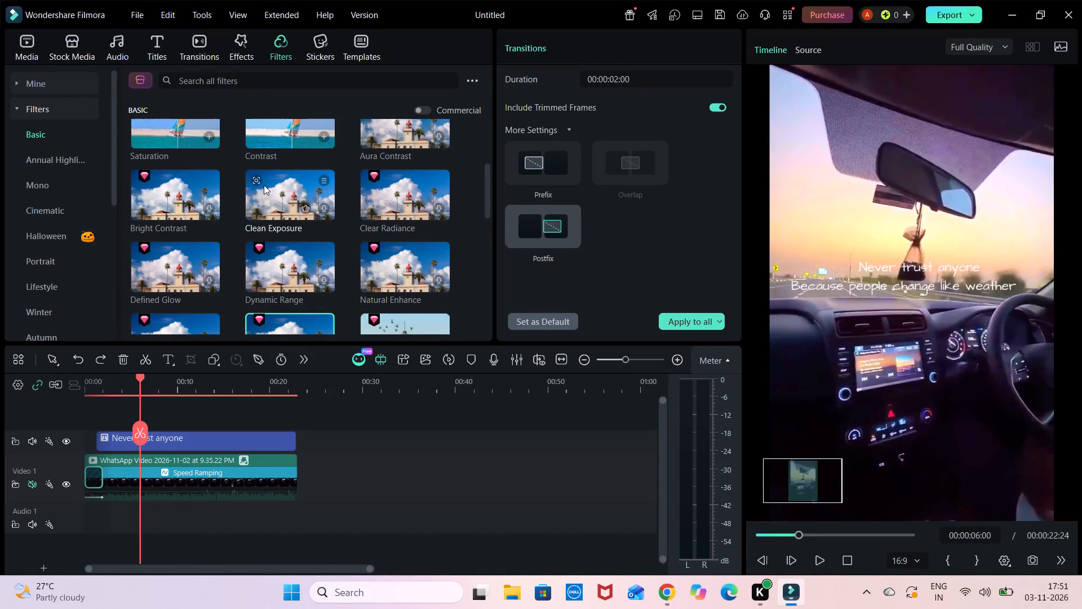
scroll(264, 185, "up", 1)
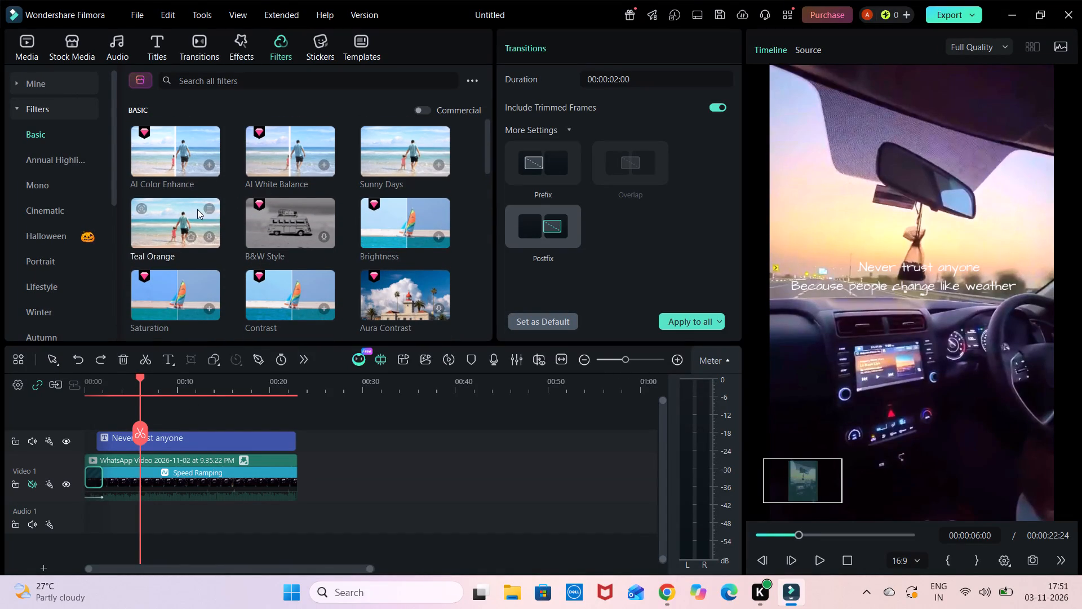
left_click_drag(179, 162, 172, 425)
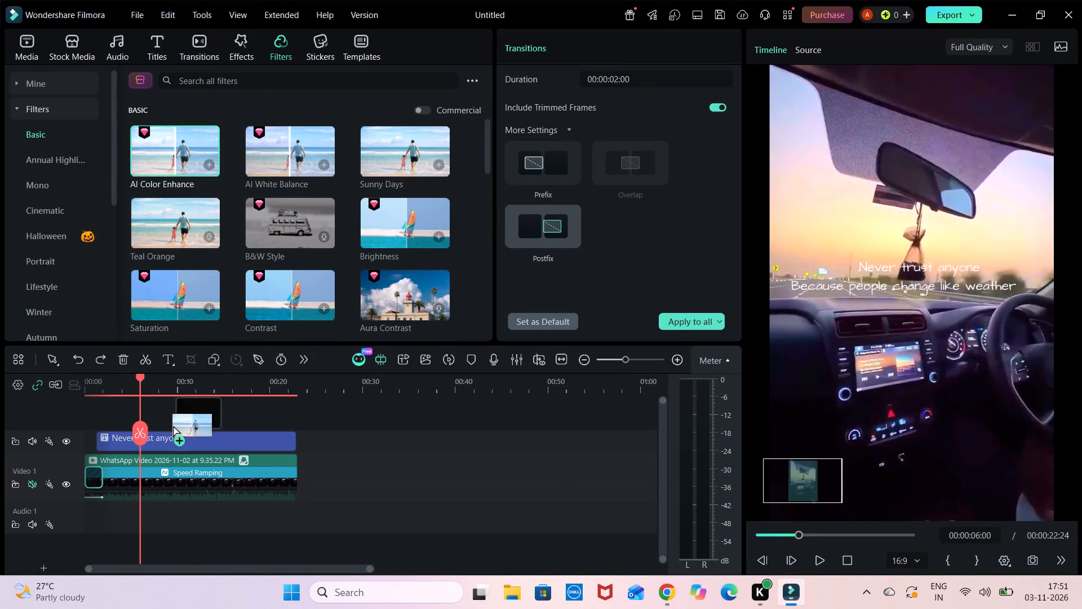
left_click_drag(172, 425, 165, 464)
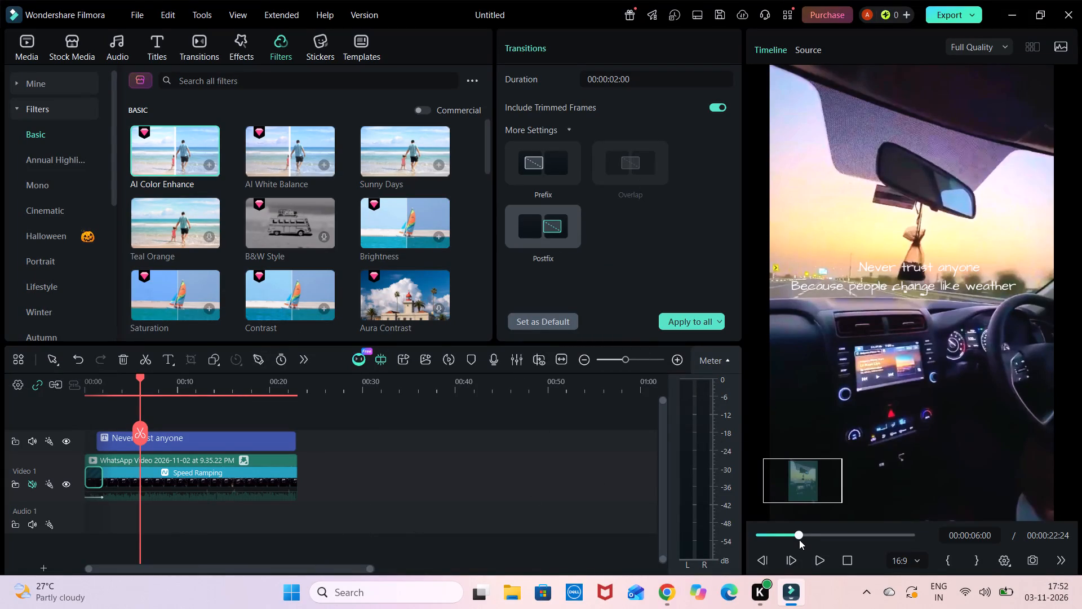
Play the edited car-drive video from the beginning to review the filters, opening transition and title.
left_click_drag(799, 539, 735, 529)
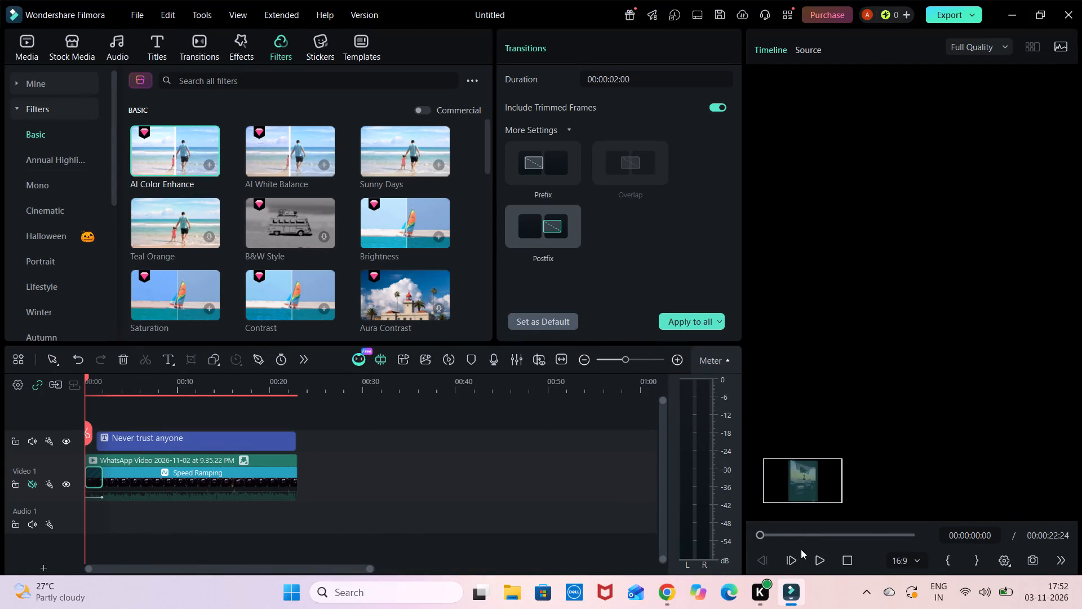
left_click(817, 561)
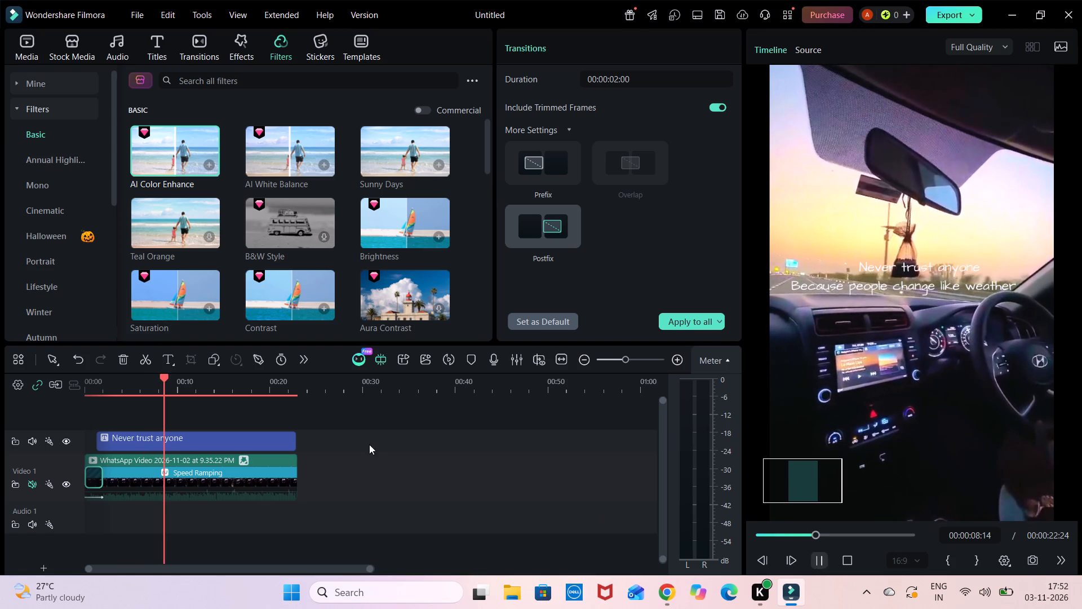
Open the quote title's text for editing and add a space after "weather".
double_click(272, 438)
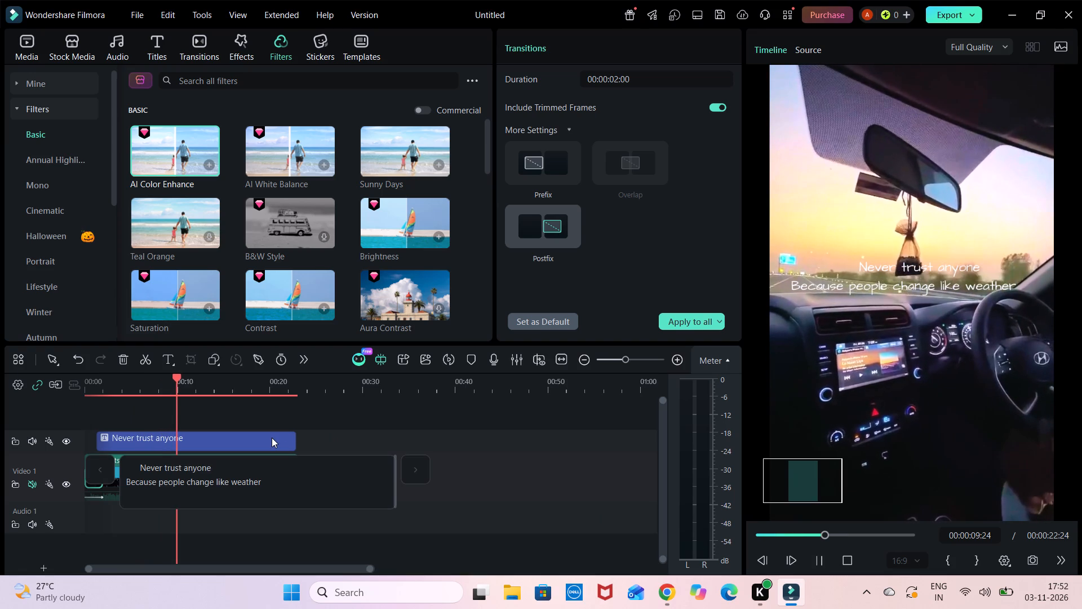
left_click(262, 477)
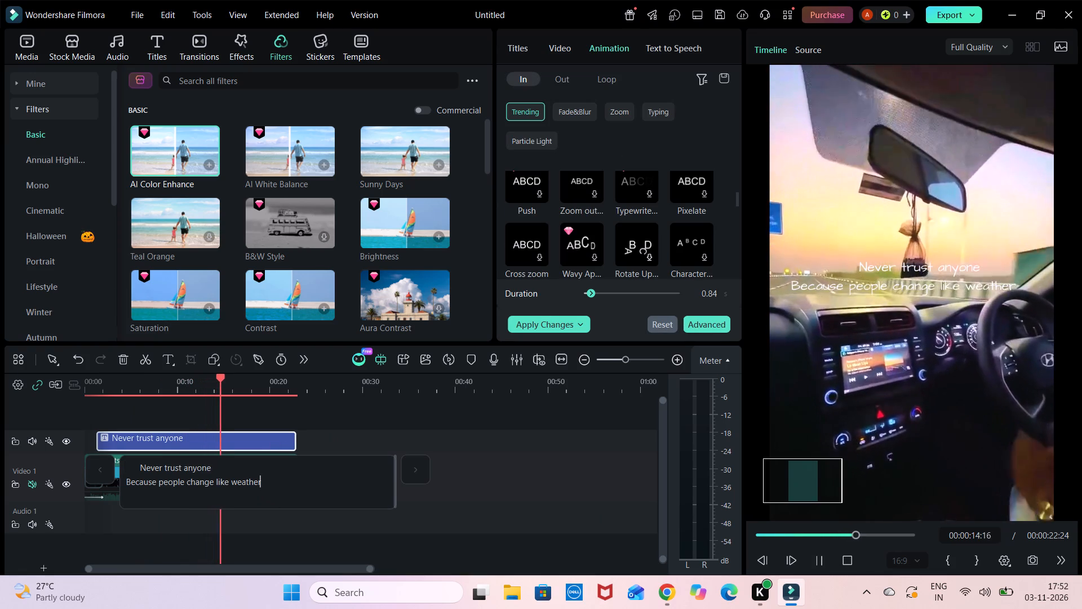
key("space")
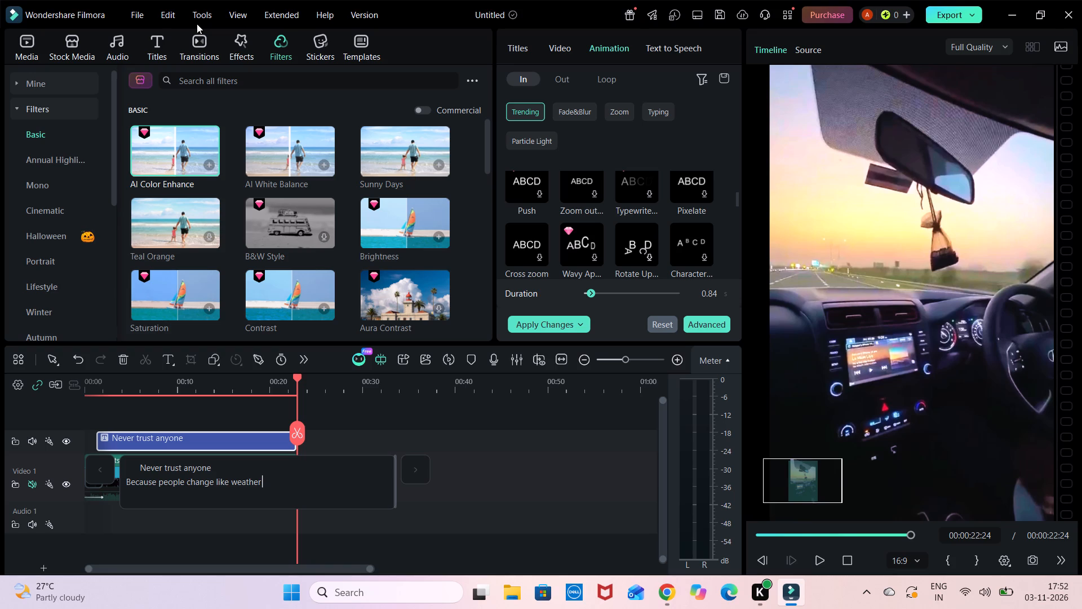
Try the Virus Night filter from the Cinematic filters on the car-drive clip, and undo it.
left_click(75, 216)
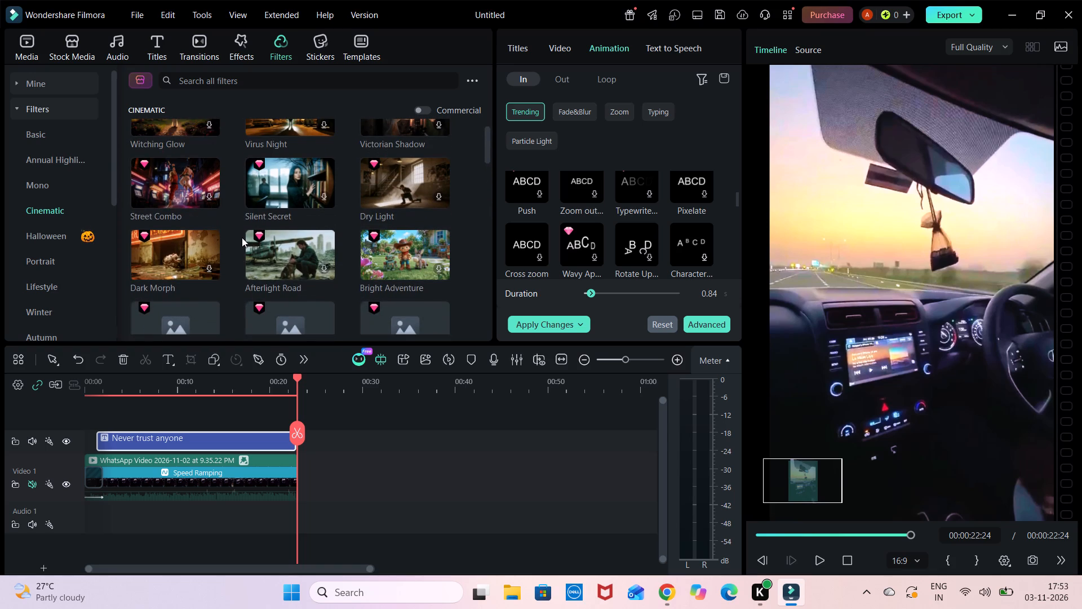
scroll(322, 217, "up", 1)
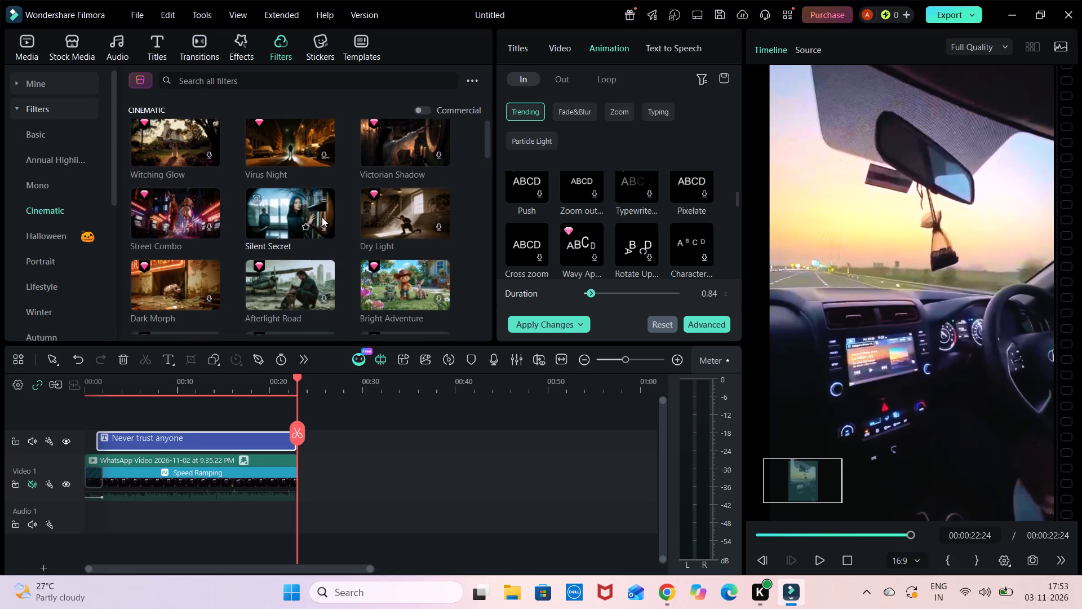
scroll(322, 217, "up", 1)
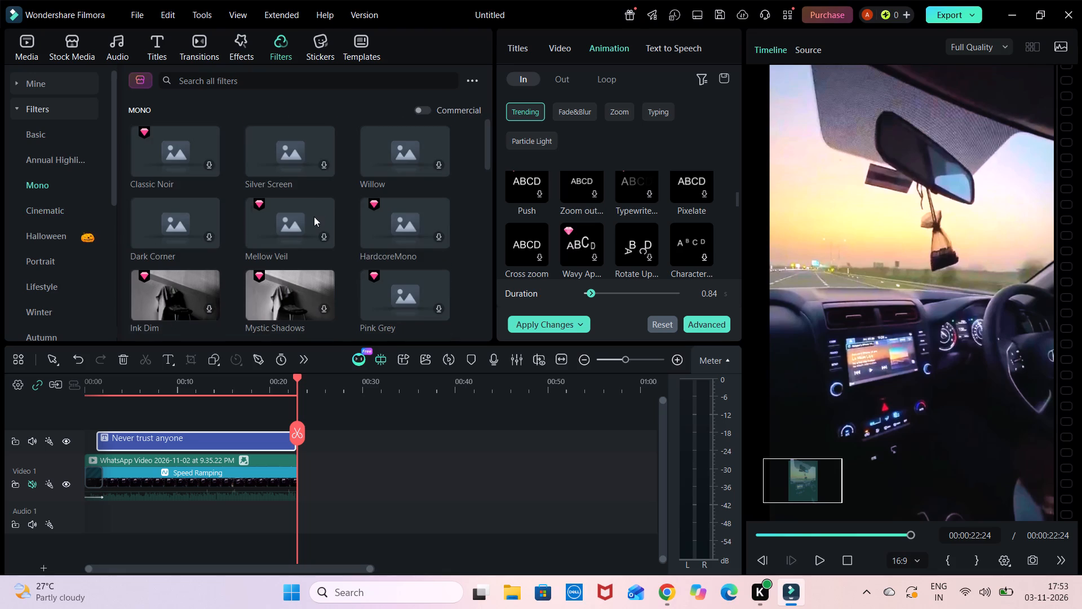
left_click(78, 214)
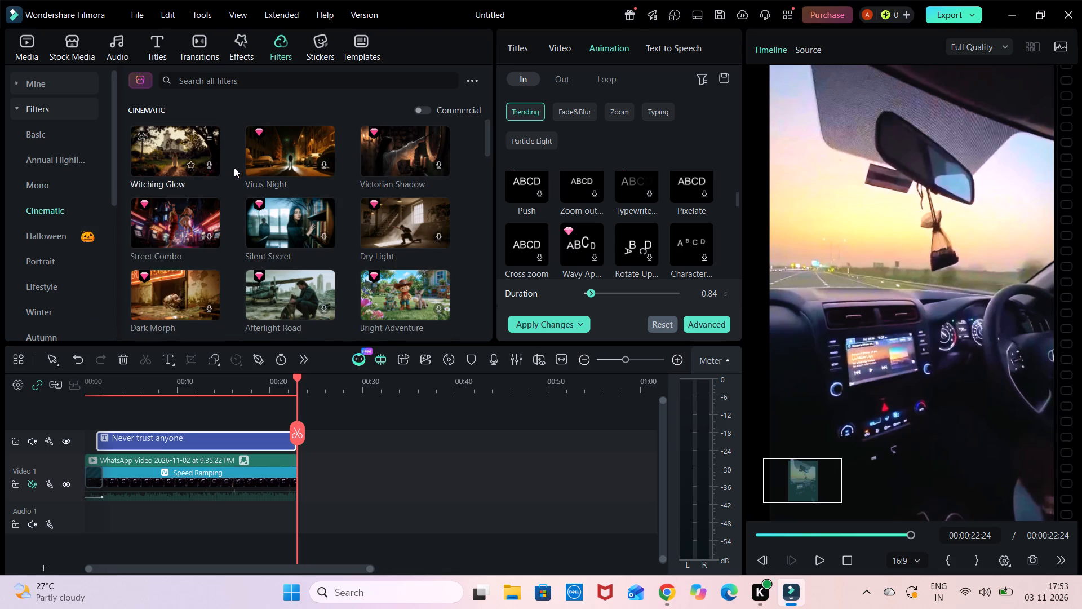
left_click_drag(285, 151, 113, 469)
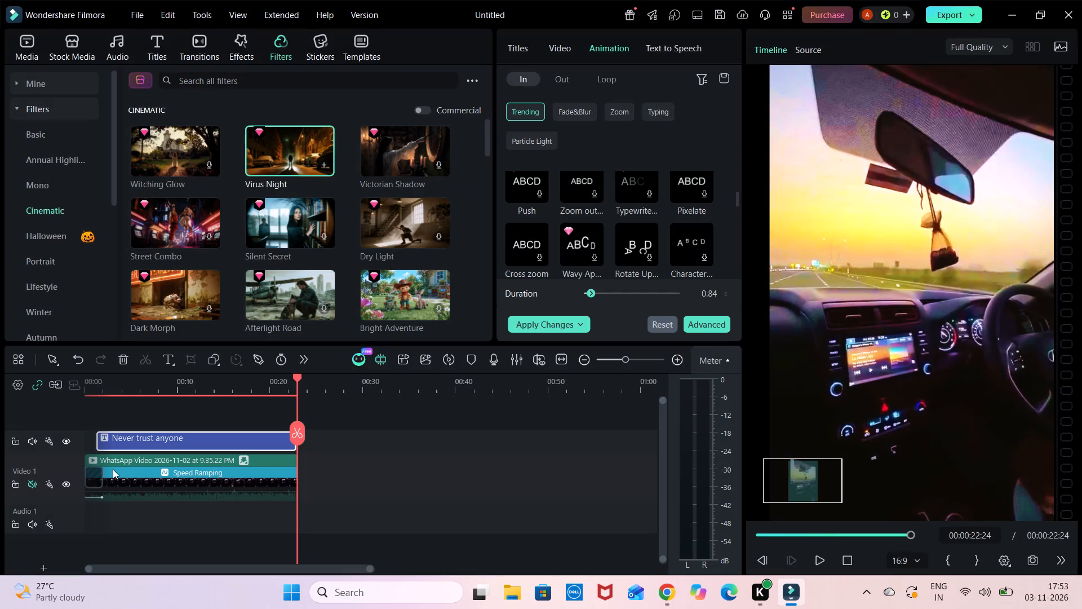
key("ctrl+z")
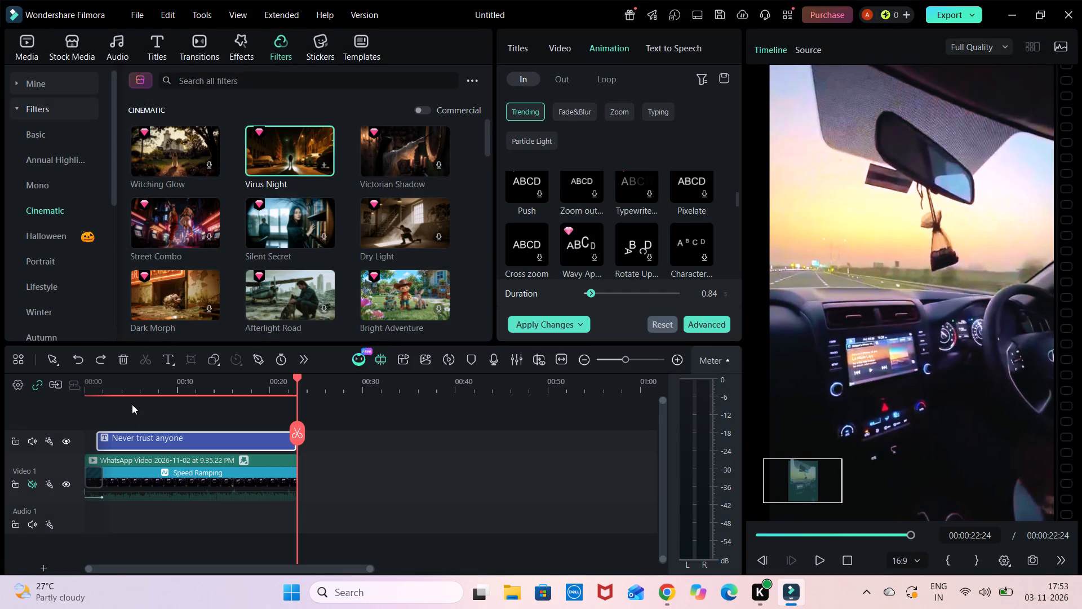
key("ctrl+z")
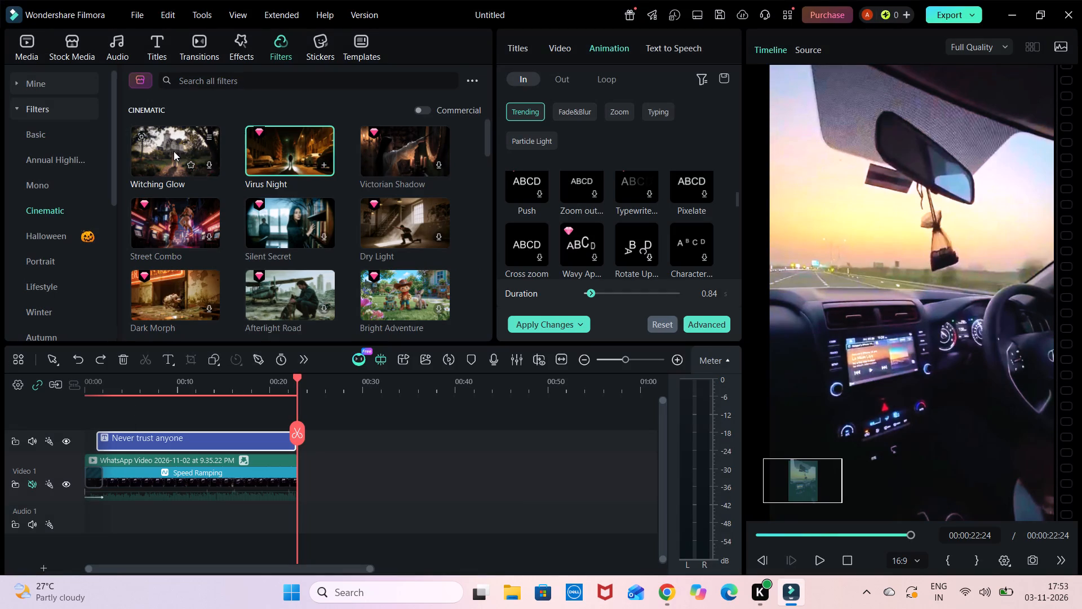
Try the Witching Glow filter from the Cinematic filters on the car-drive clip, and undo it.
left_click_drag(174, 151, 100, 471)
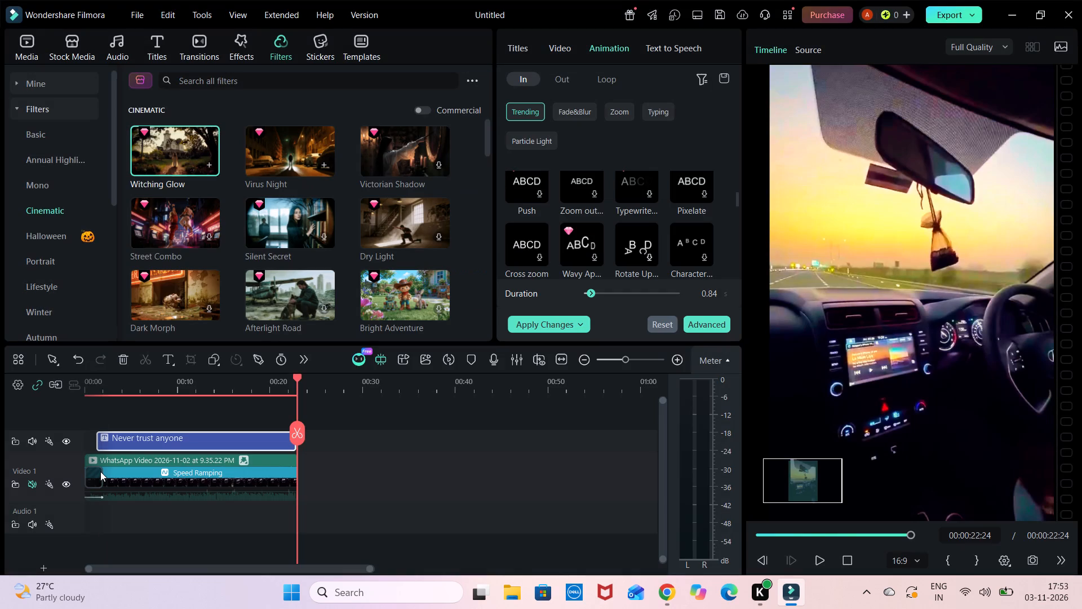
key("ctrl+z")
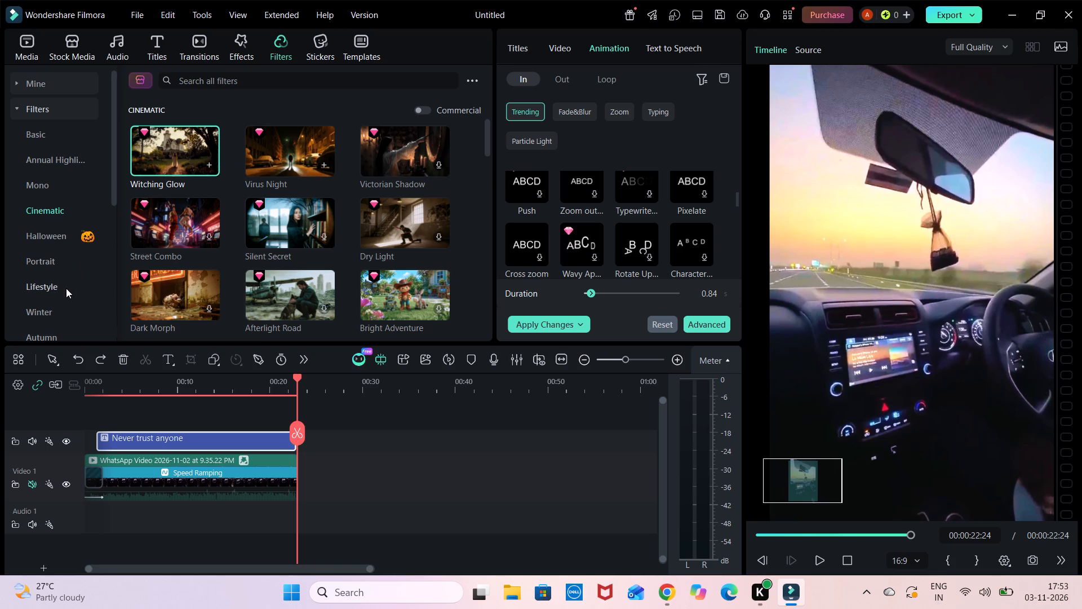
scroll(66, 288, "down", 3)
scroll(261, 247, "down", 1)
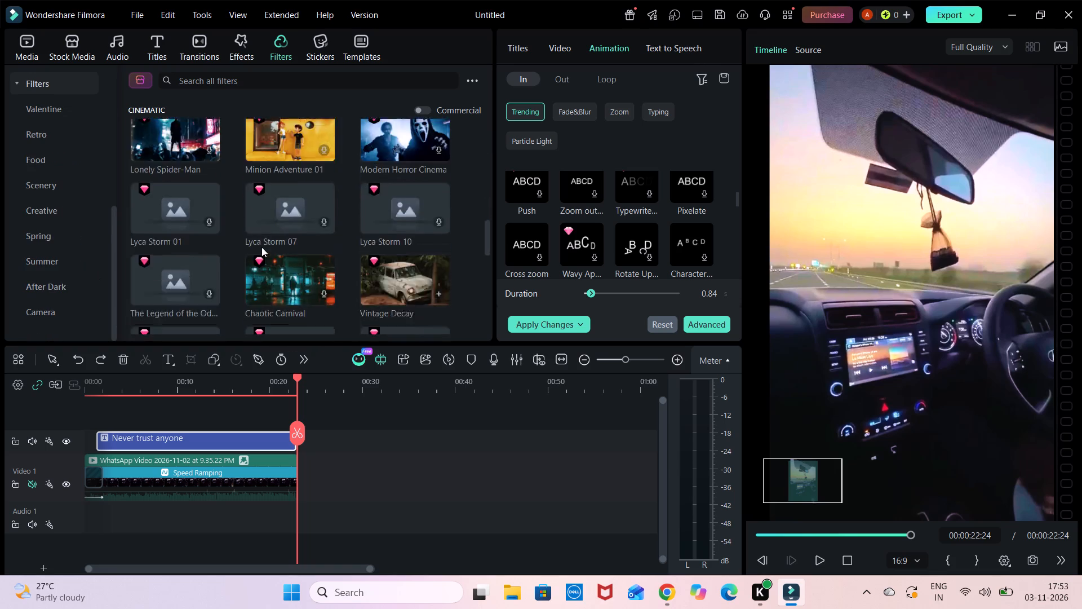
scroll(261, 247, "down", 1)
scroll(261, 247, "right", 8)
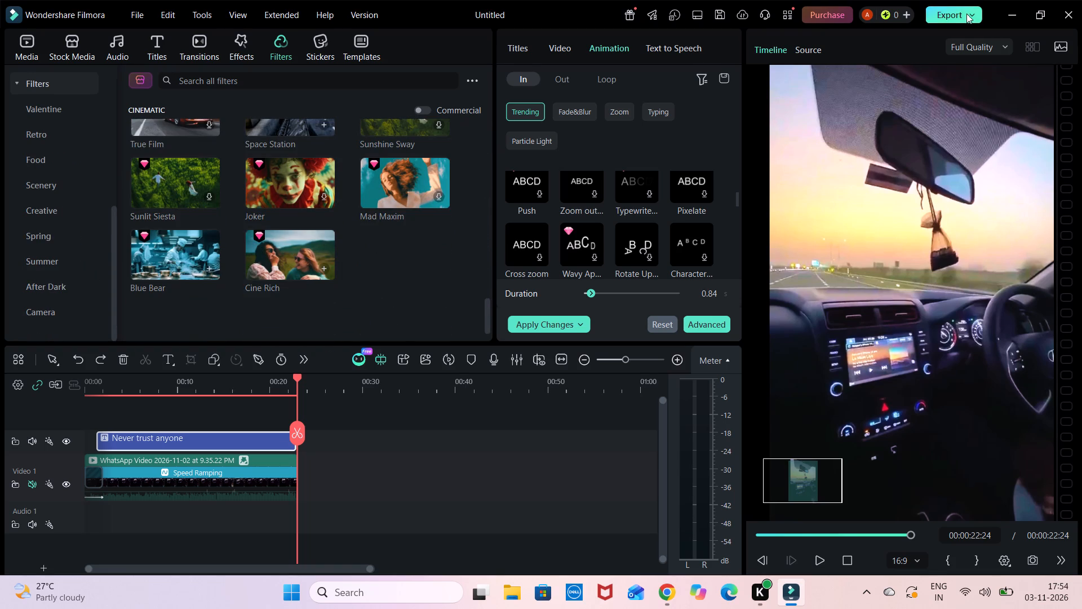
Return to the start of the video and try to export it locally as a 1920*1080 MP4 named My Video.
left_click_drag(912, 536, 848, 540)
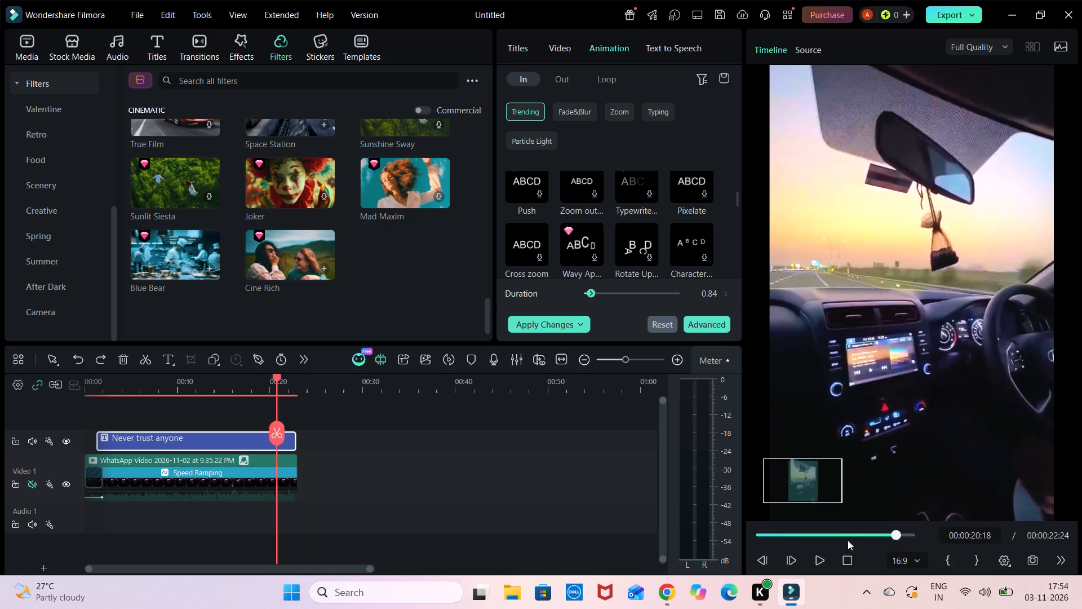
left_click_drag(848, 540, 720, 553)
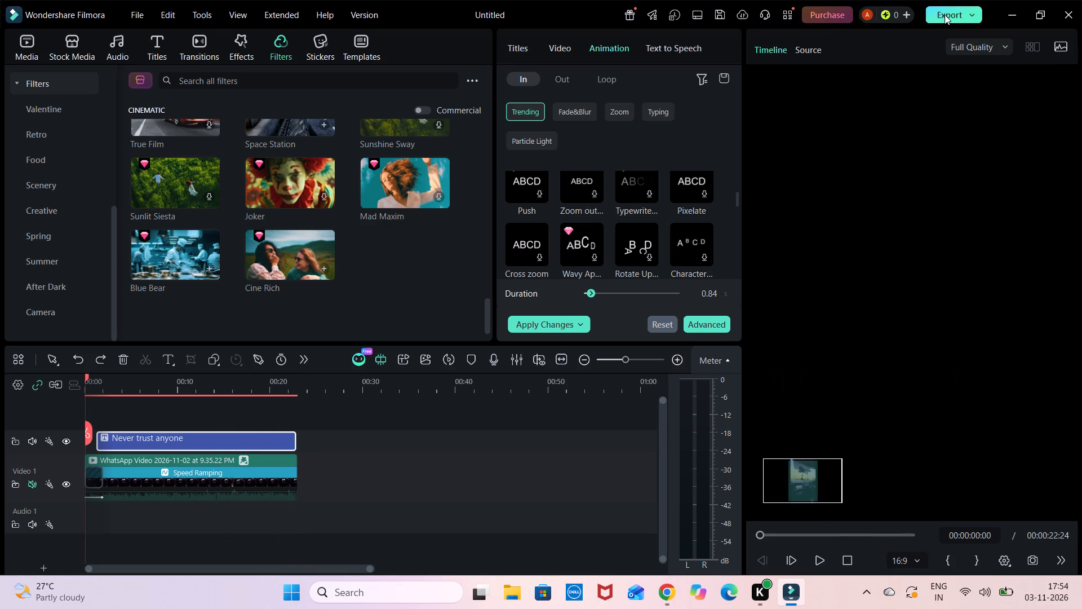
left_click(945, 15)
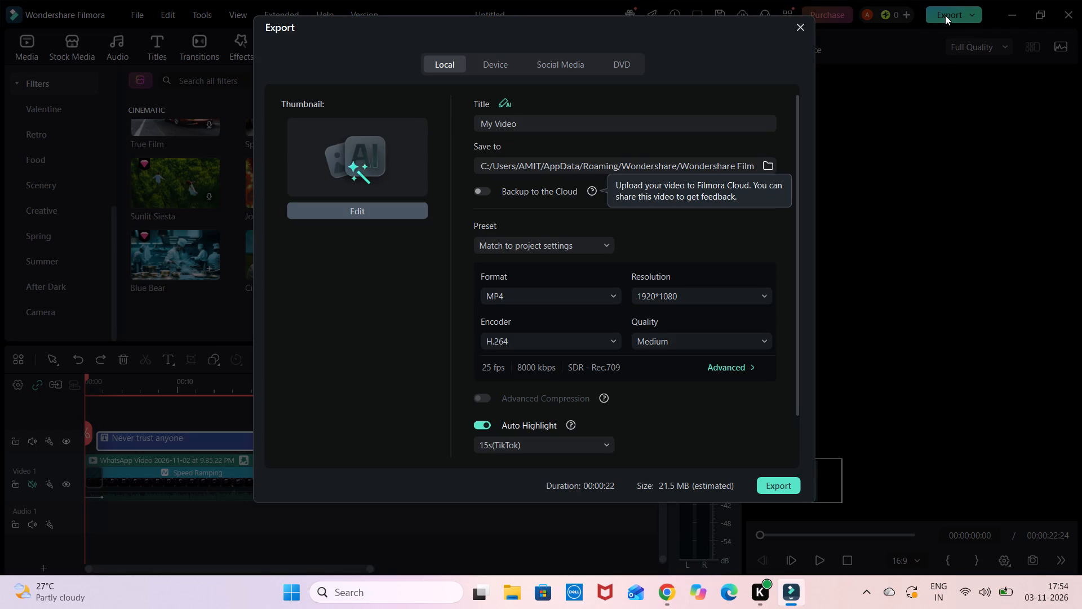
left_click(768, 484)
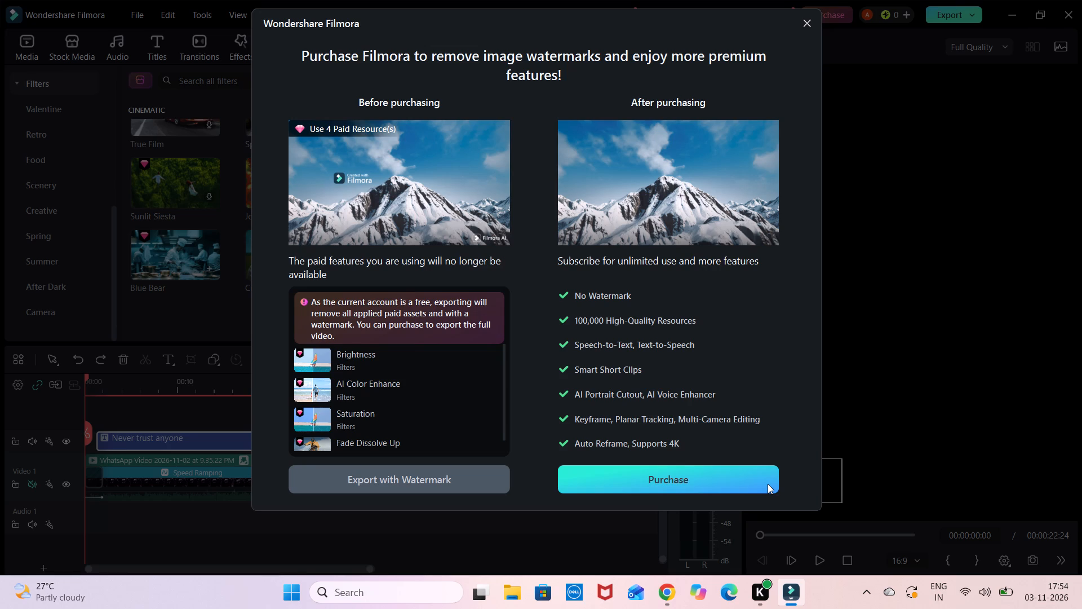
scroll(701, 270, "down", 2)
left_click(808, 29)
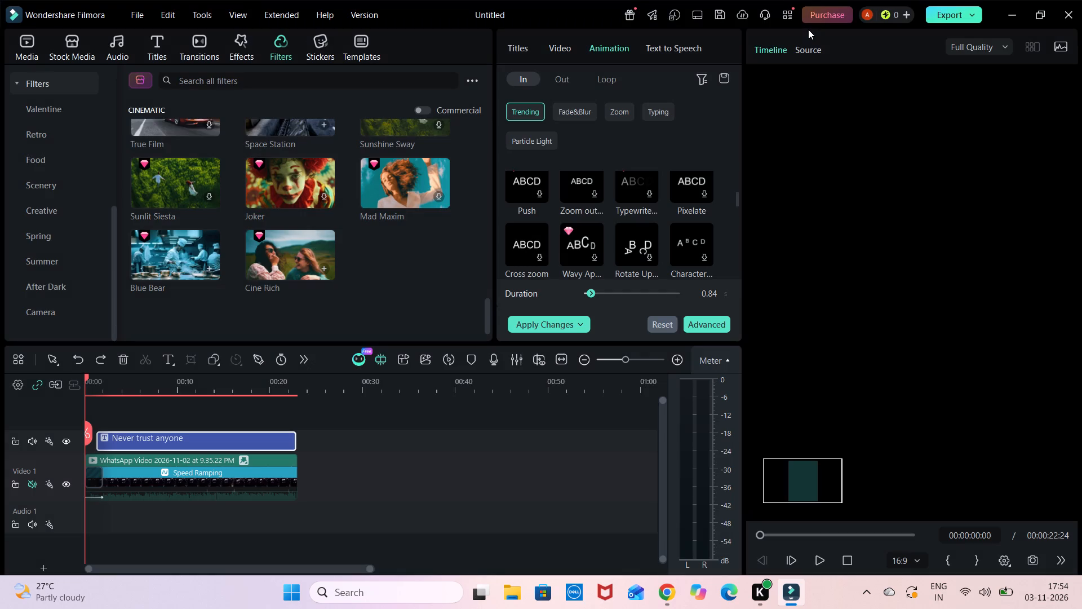
Export the video locally with a watermark as My Video in MP4 format, matching the project settings at 1920*1080 and medium quality.
left_click(956, 13)
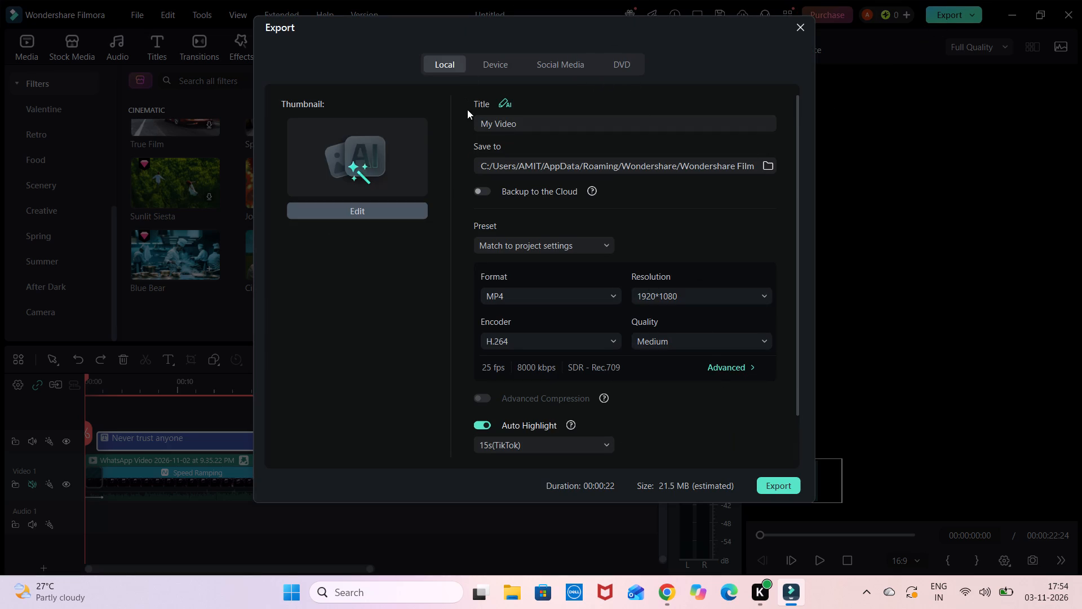
left_click(484, 67)
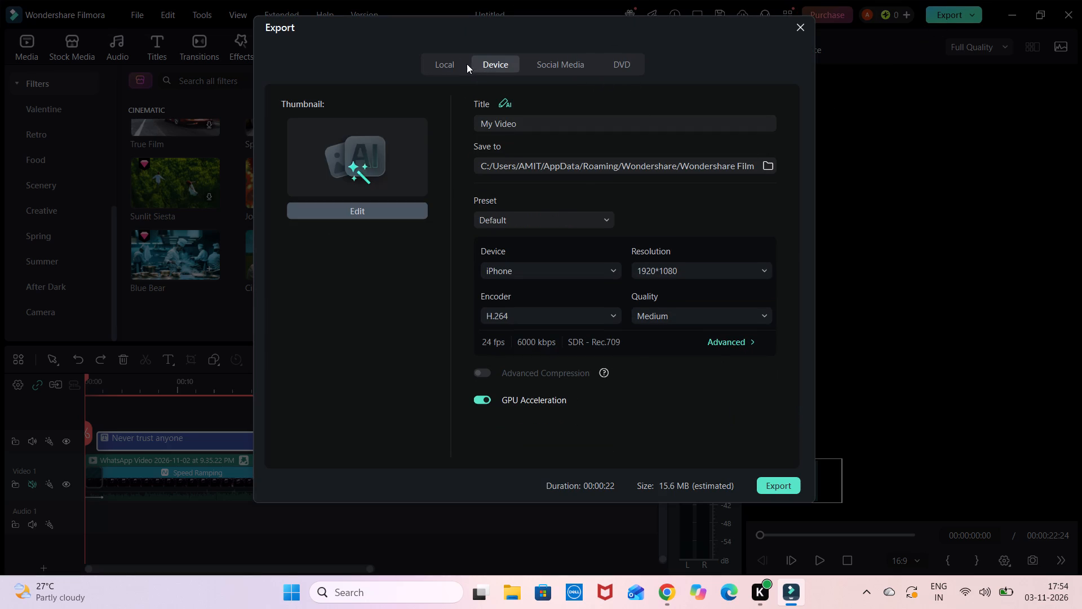
left_click(467, 64)
left_click(482, 64)
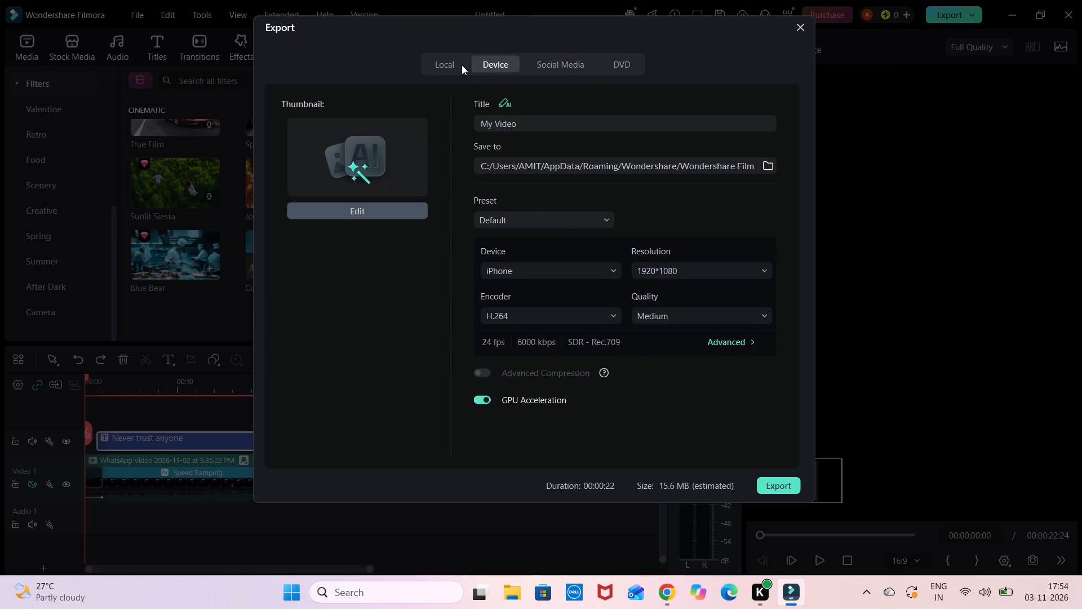
left_click(456, 65)
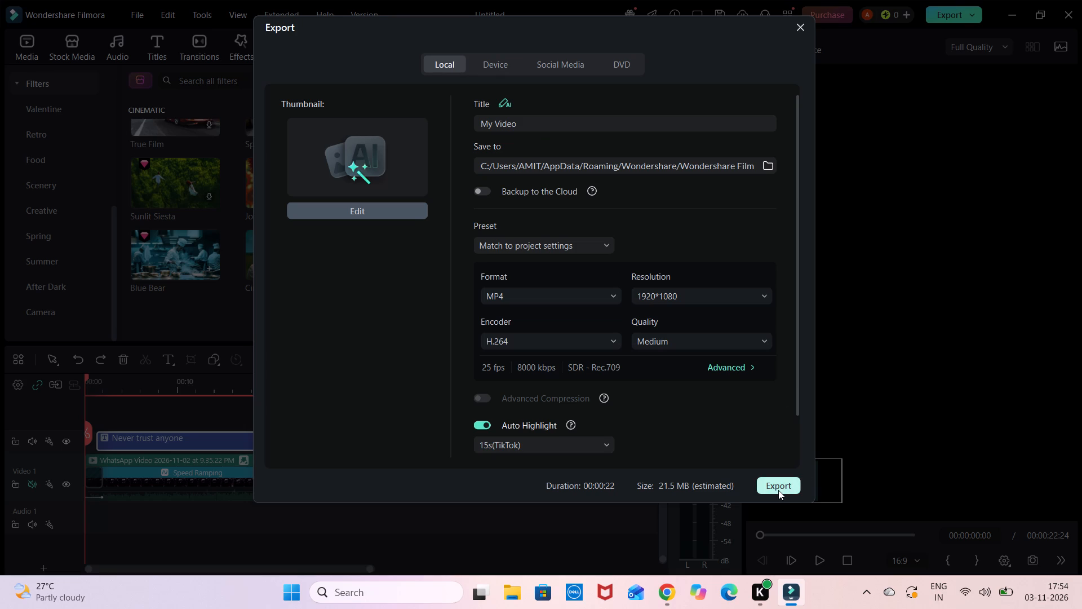
left_click(778, 490)
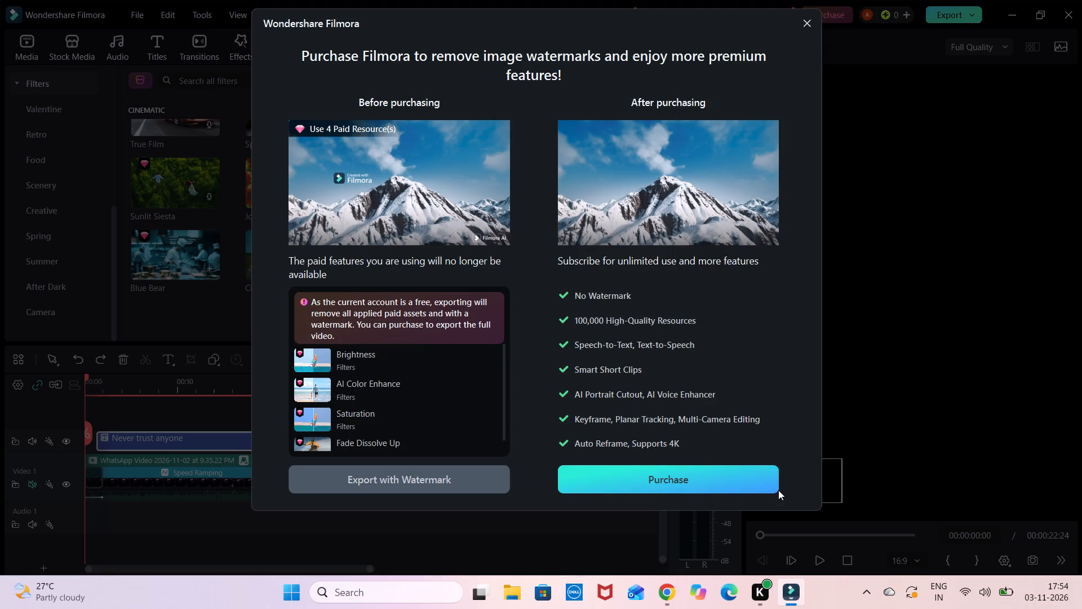
left_click(447, 480)
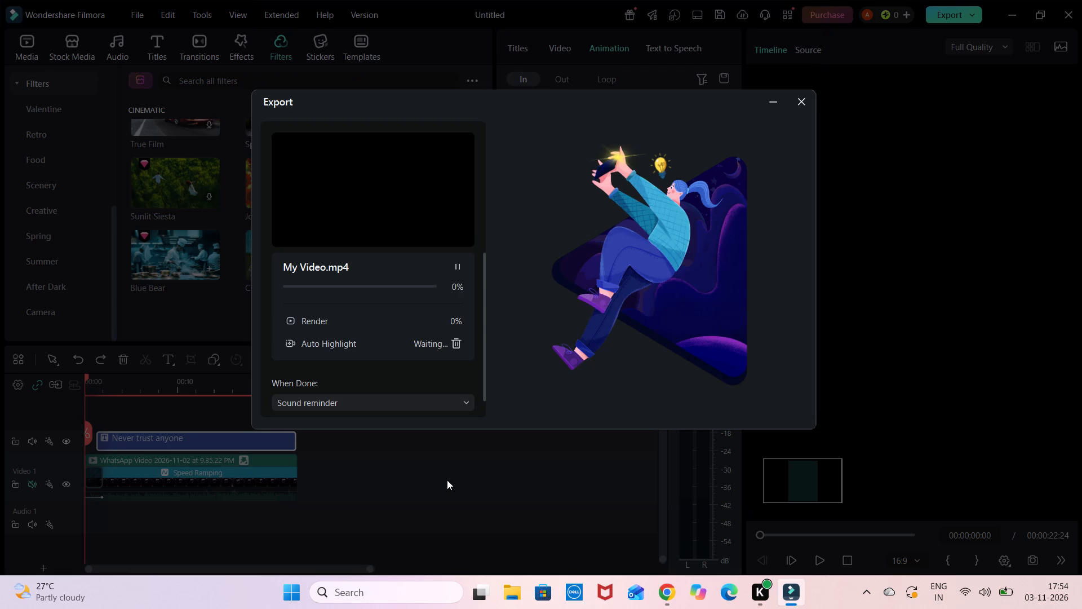
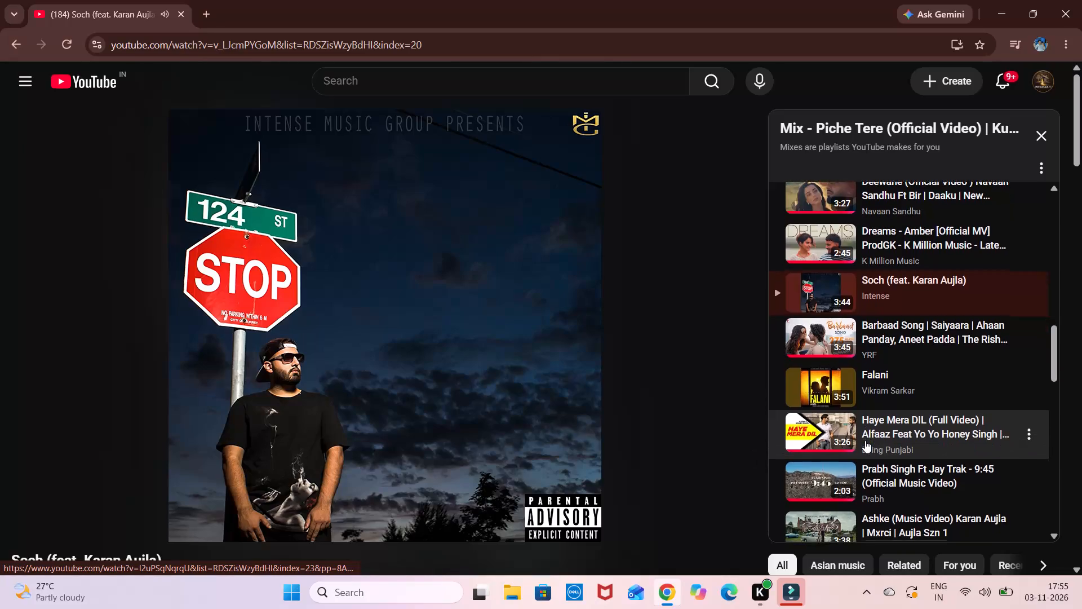
Play Haye Mera DIL (Full Video) from the YouTube mix playlist.
left_click(839, 413)
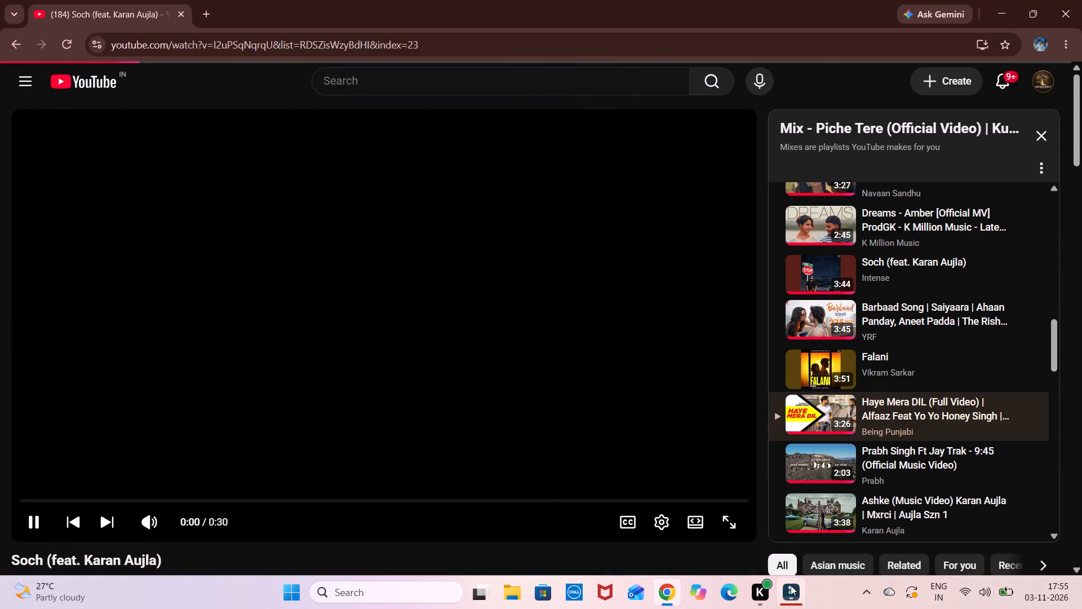
Switch to Wondershare Filmora, choose a rating of 10 in the recommendation survey, and close the export window without submitting feedback.
left_click(791, 585)
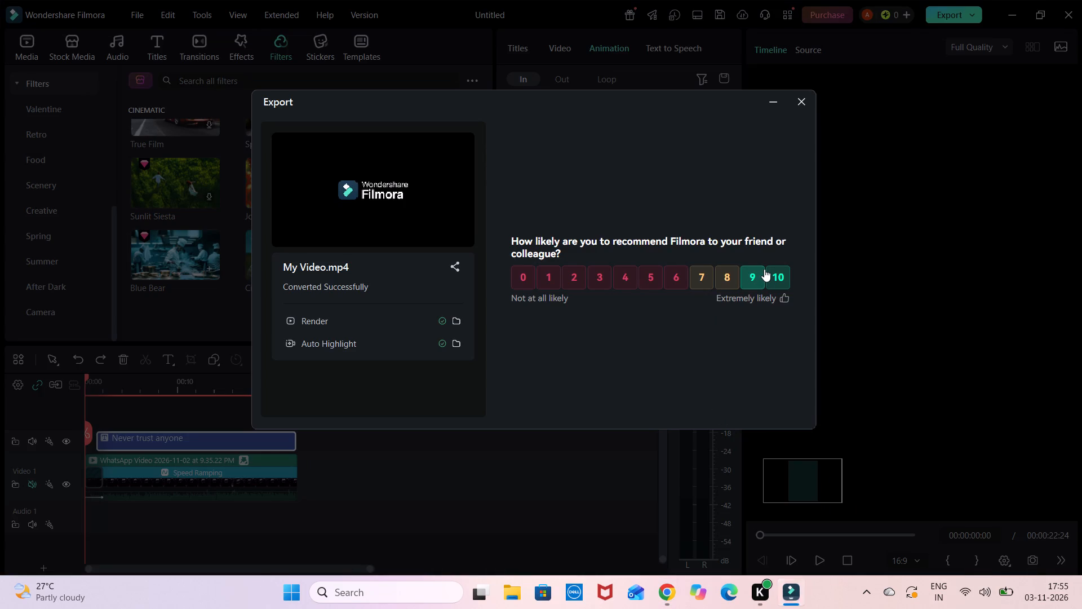
left_click(766, 270)
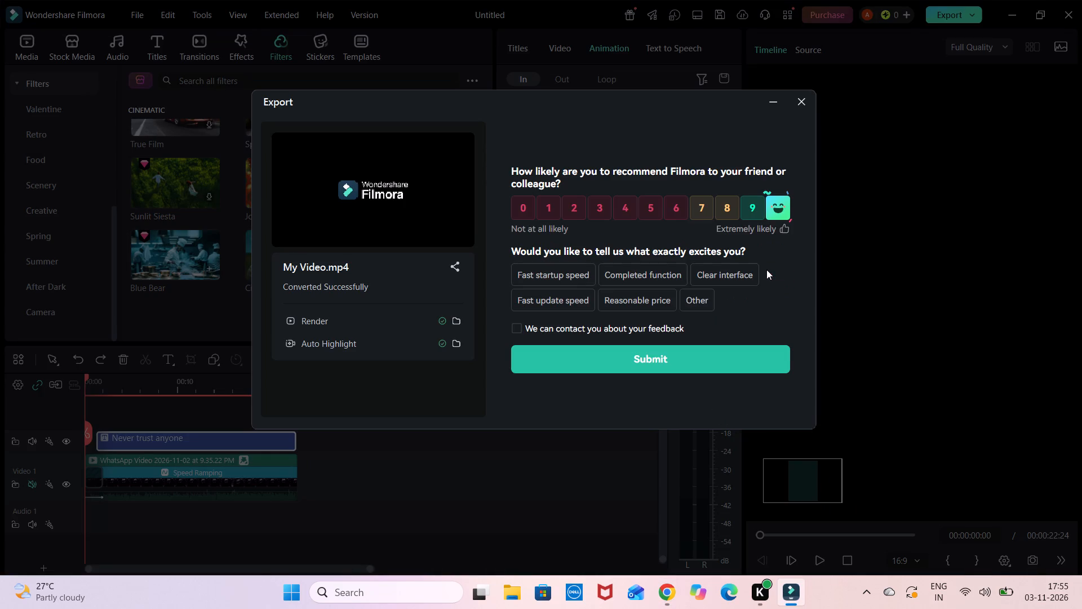
left_click(804, 99)
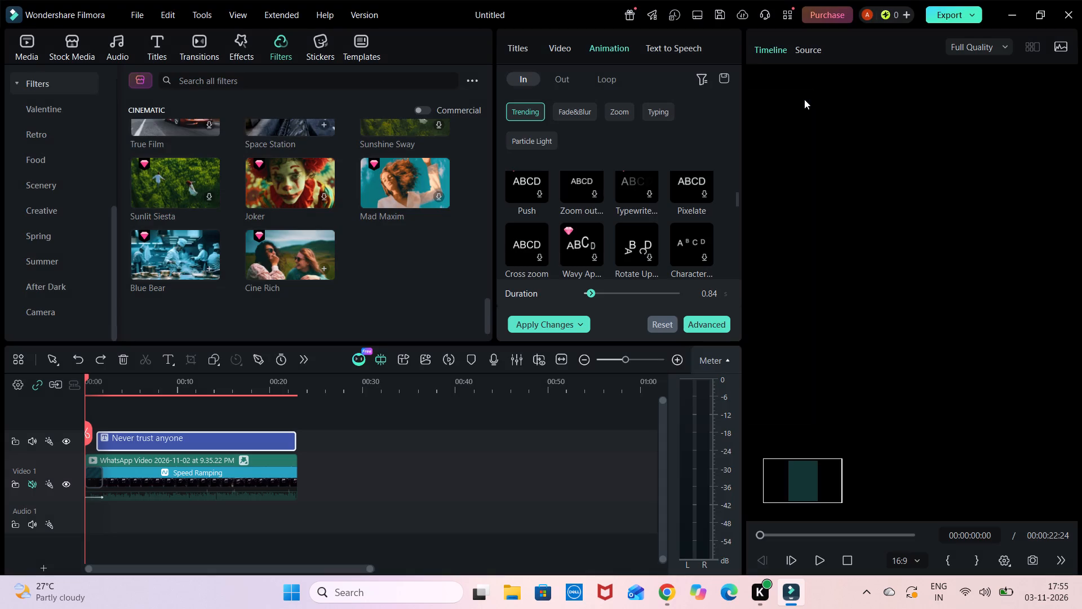
Switch to Google Chrome, skip the ad before Haye Mera DIL, and jump forward twice by 5 seconds in the video.
left_click(662, 594)
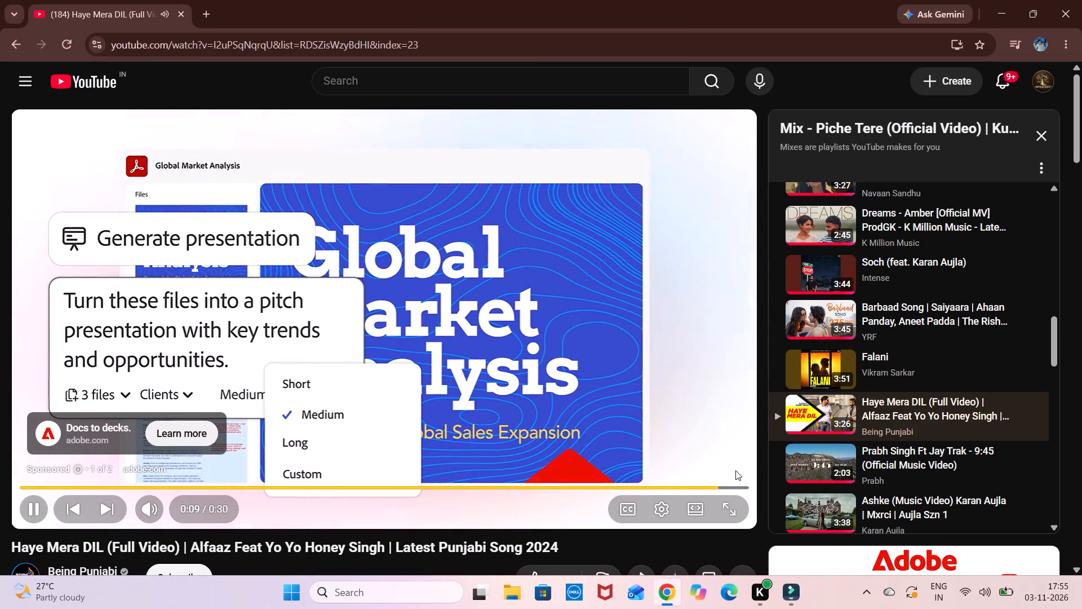
left_click(735, 470)
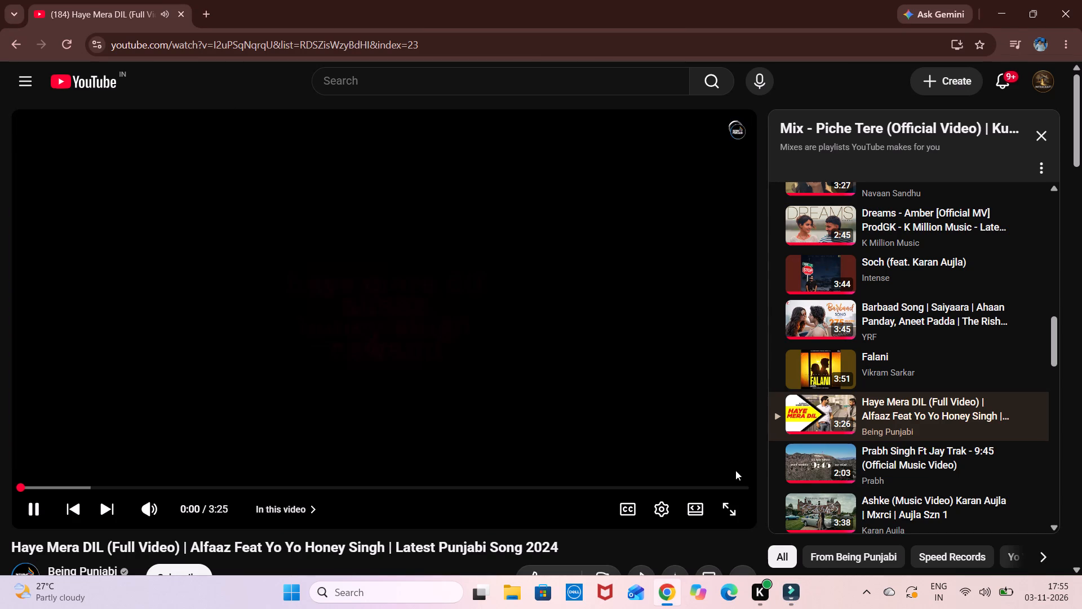
key("Right")
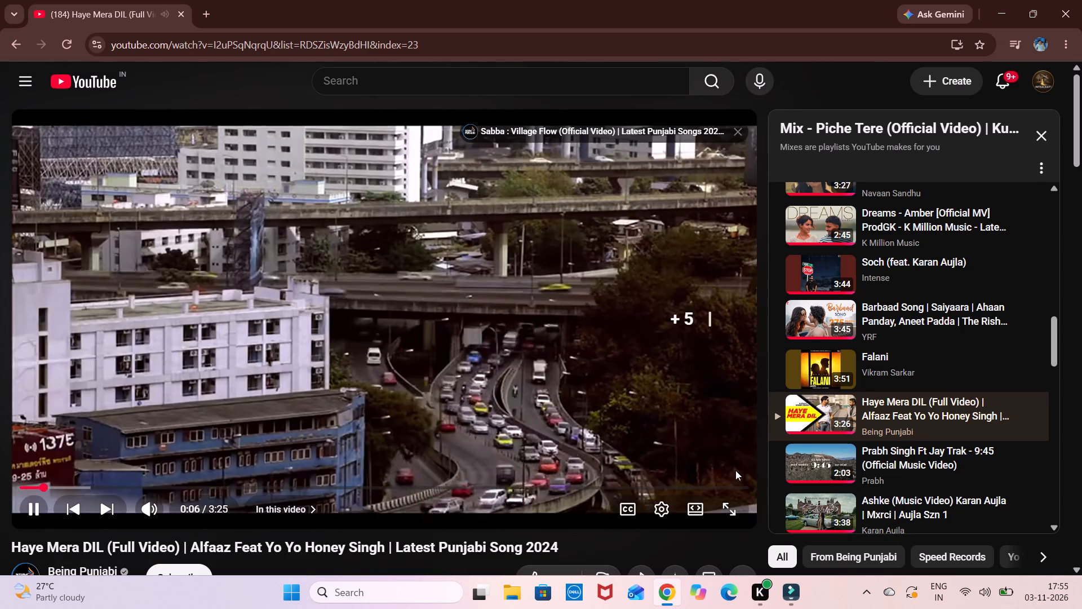
key("Right")
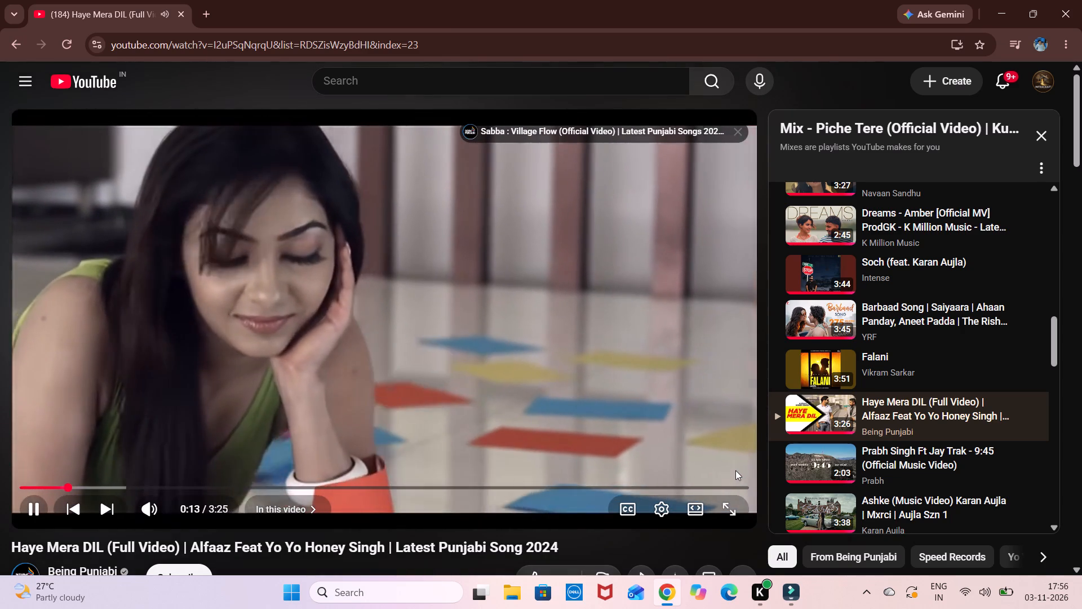
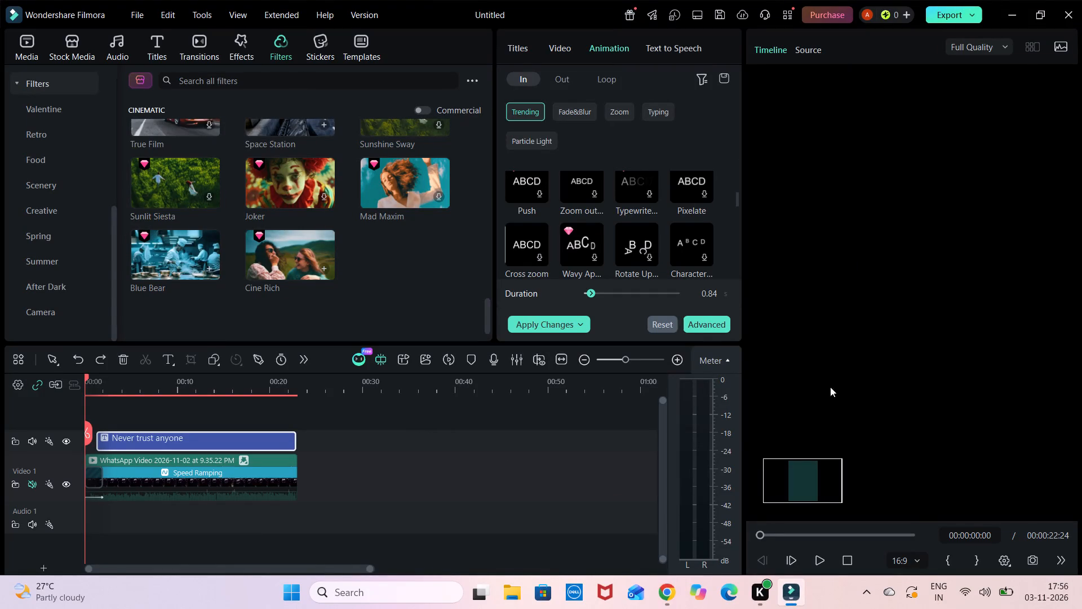
Apply the Rotate Upwards in animation to the "Never trust anyone" title.
left_click(813, 555)
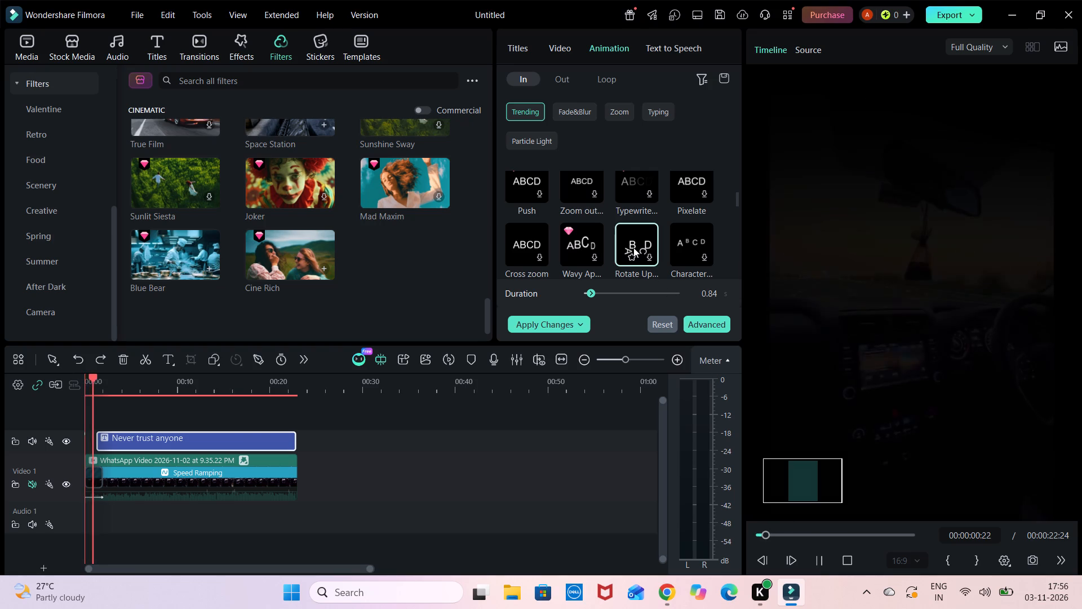
left_click_drag(633, 248, 205, 439)
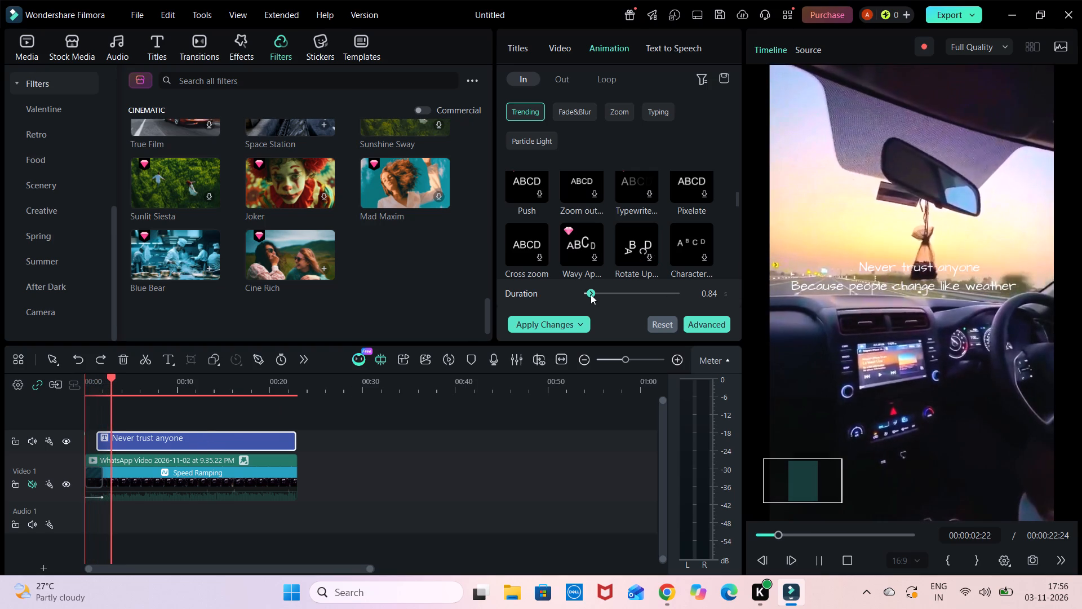
left_click(634, 243)
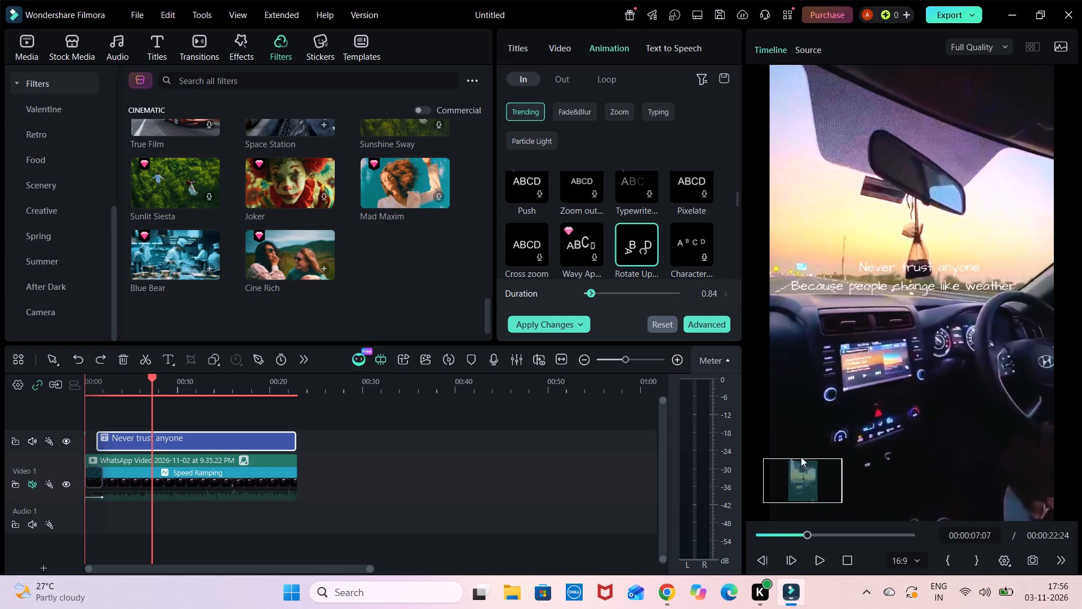
Rewind the playhead and play the timeline to preview the title's entrance animation.
left_click_drag(806, 529, 743, 536)
left_click_drag(803, 535, 793, 536)
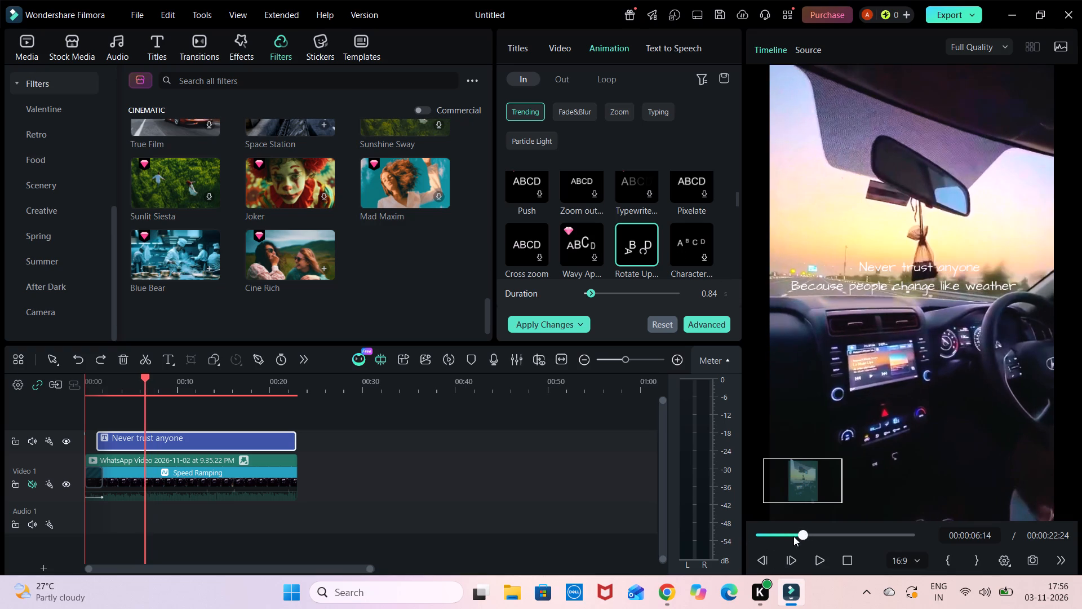
left_click_drag(793, 536, 754, 539)
left_click(814, 554)
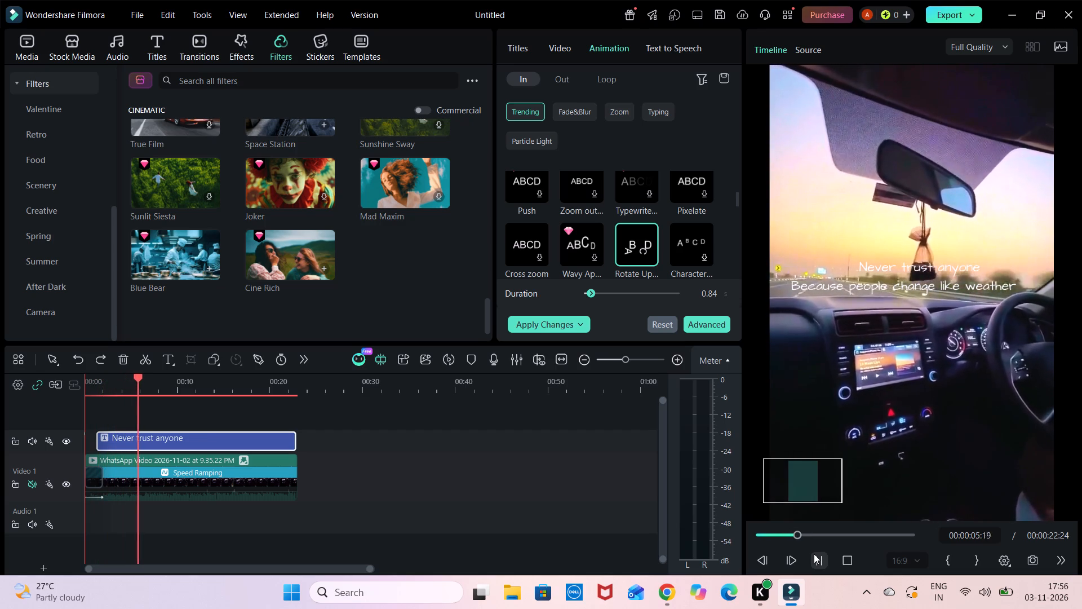
left_click_drag(814, 533, 738, 535)
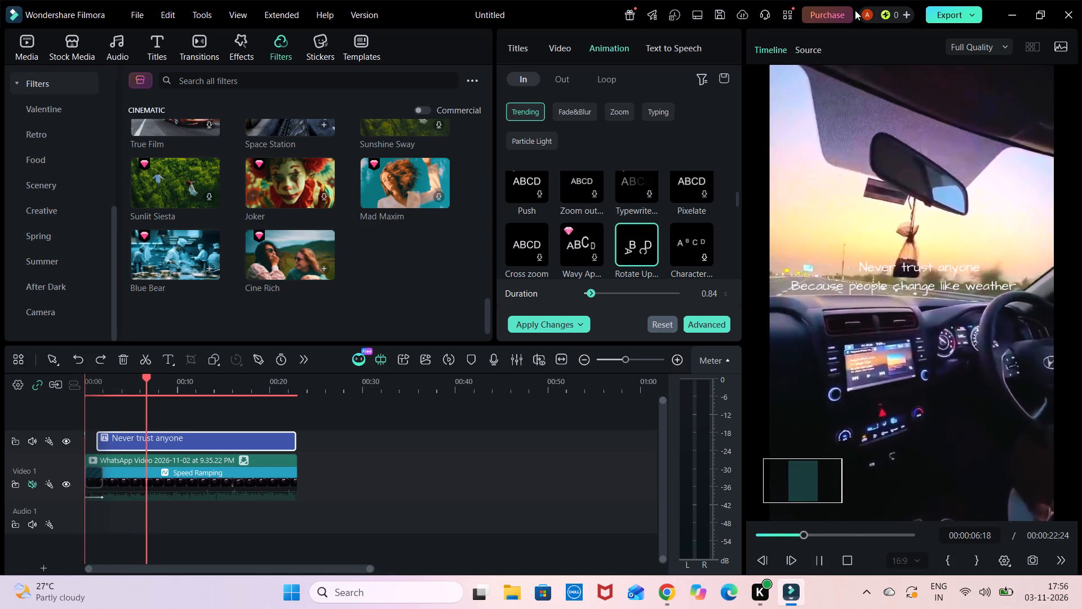
left_click(985, 42)
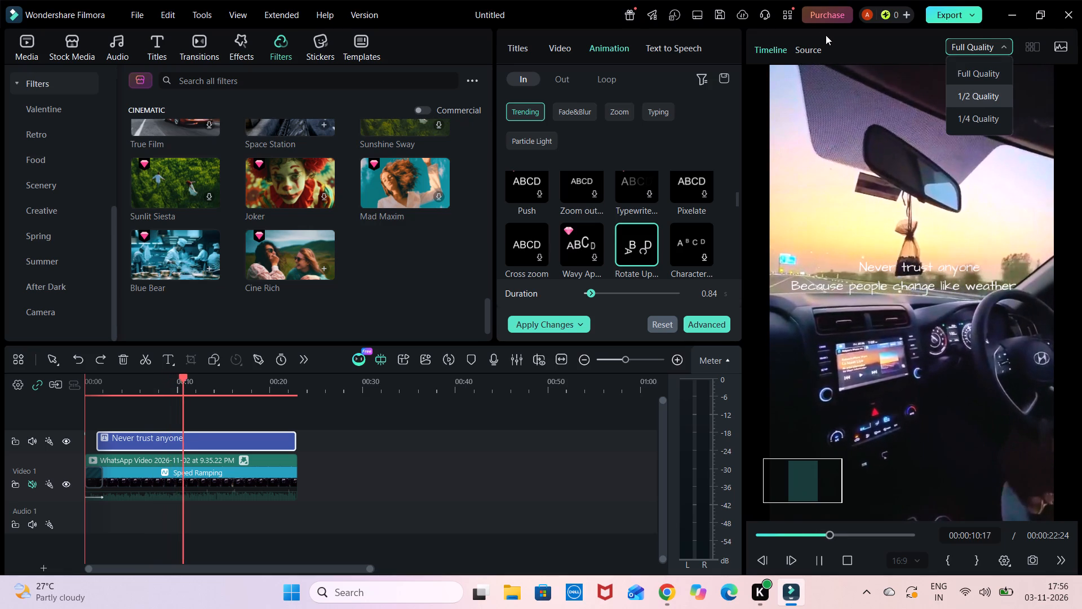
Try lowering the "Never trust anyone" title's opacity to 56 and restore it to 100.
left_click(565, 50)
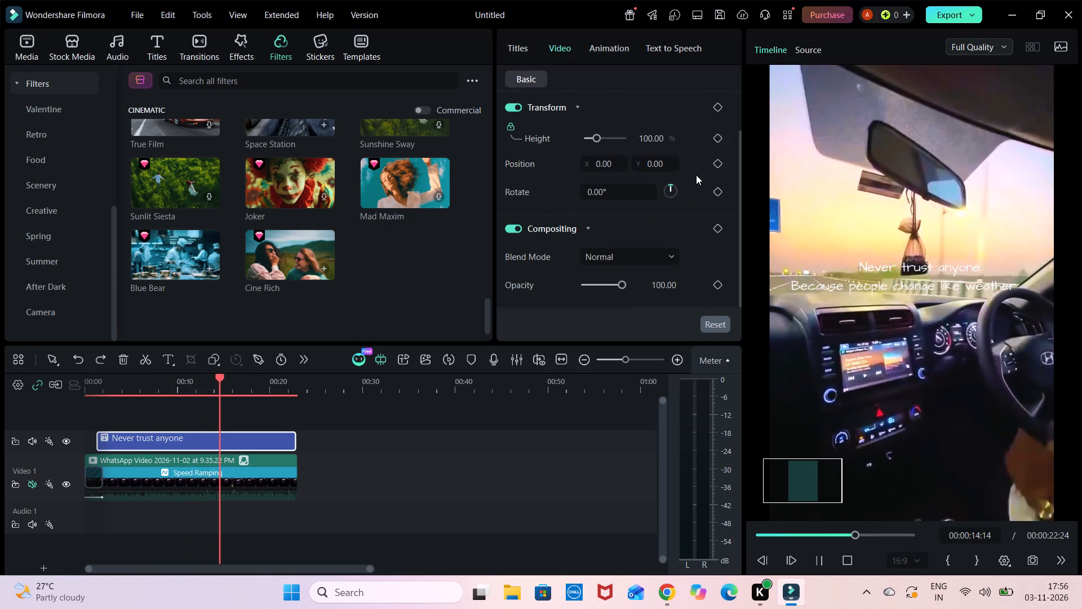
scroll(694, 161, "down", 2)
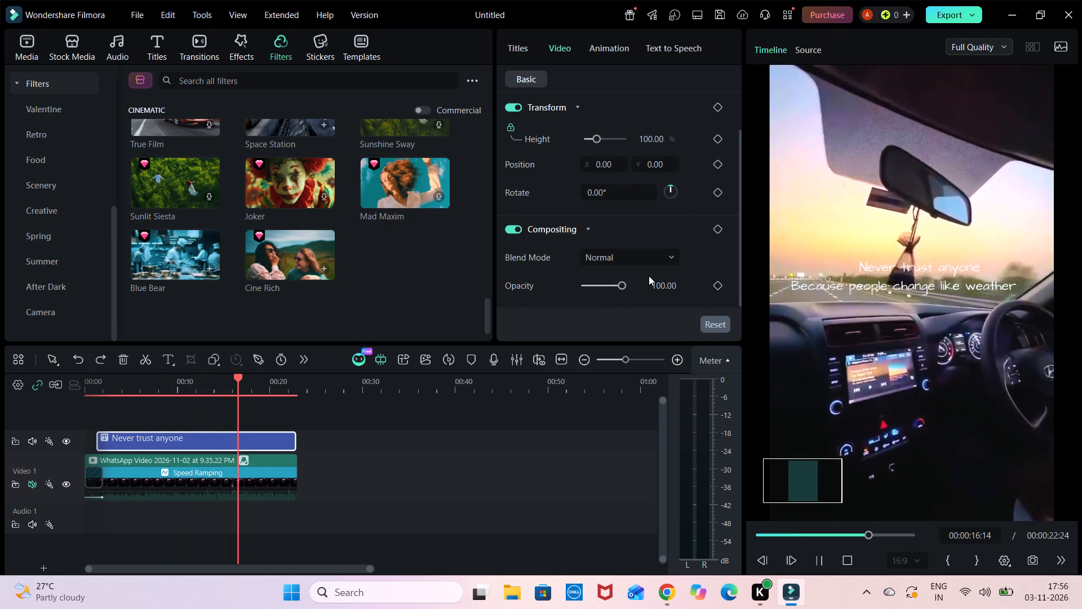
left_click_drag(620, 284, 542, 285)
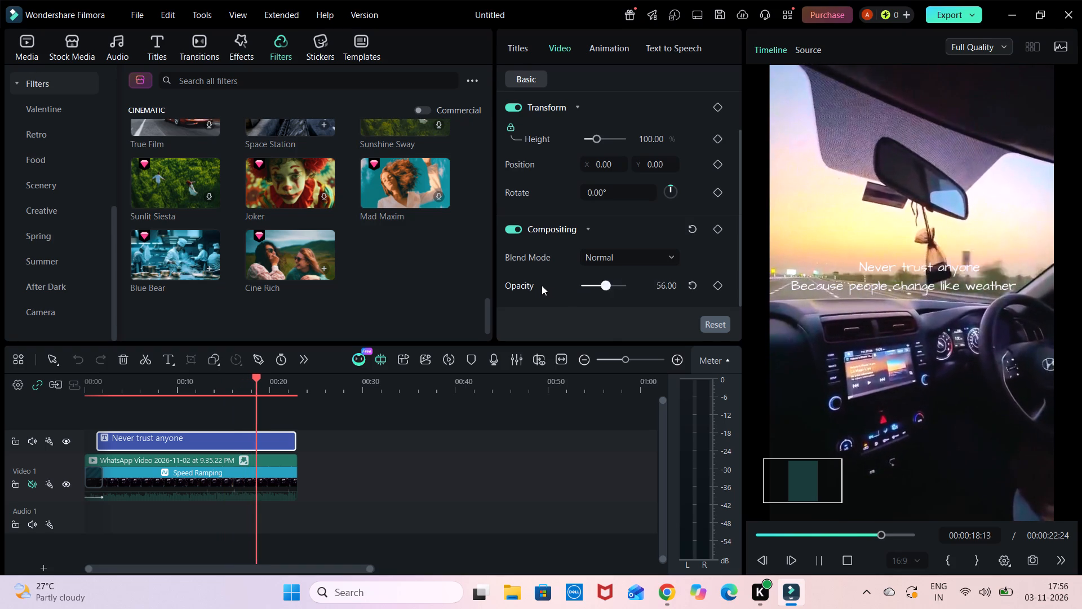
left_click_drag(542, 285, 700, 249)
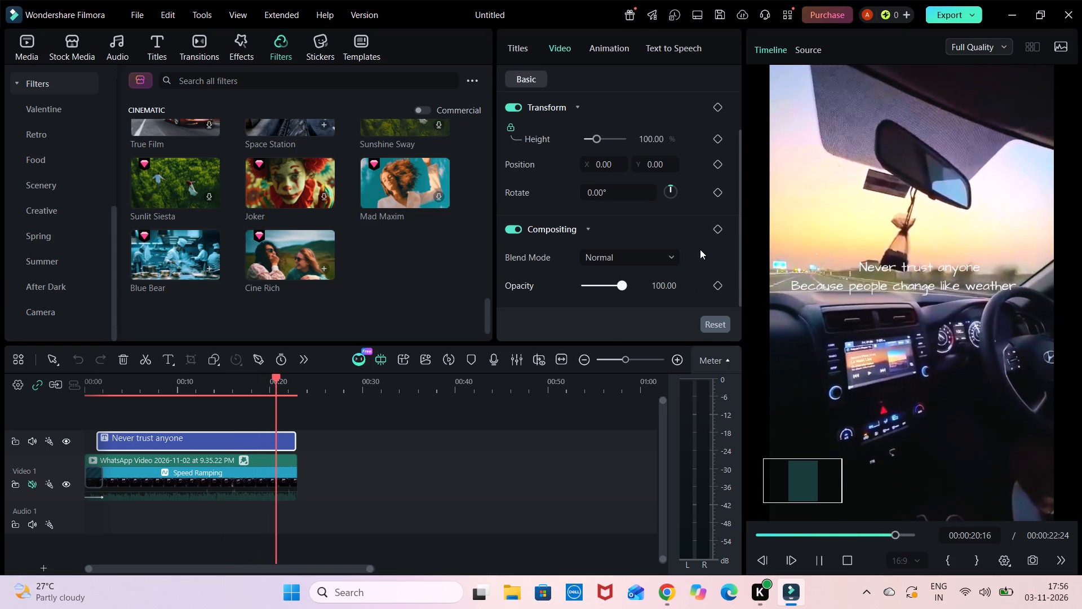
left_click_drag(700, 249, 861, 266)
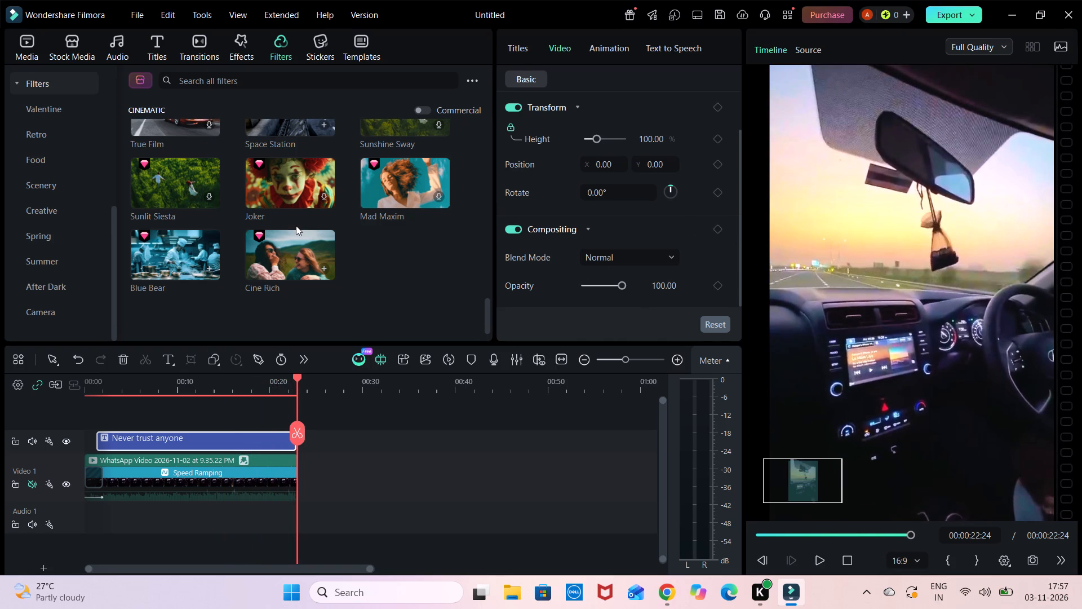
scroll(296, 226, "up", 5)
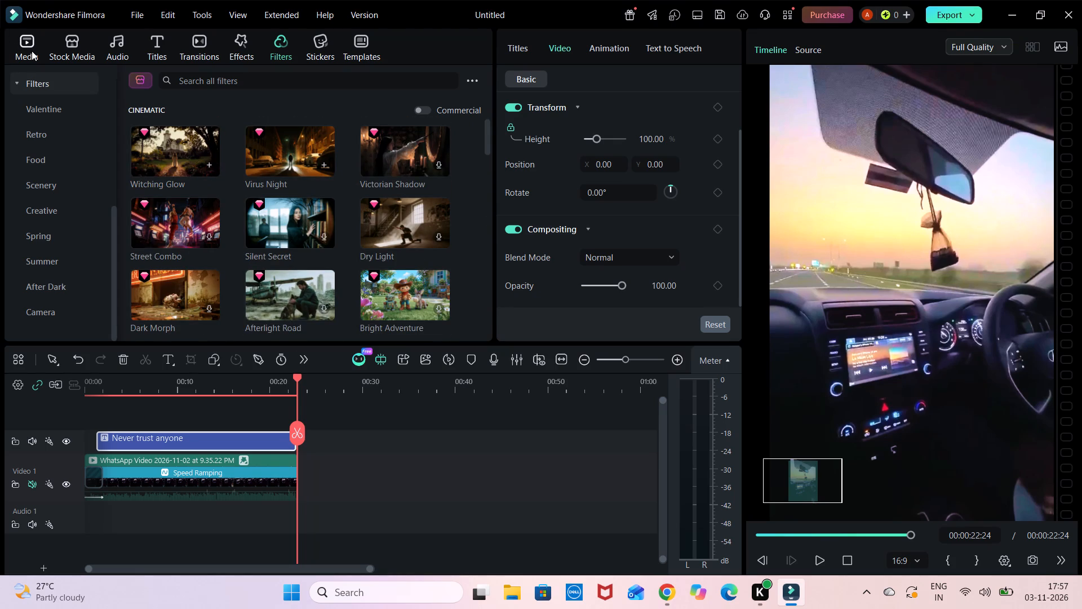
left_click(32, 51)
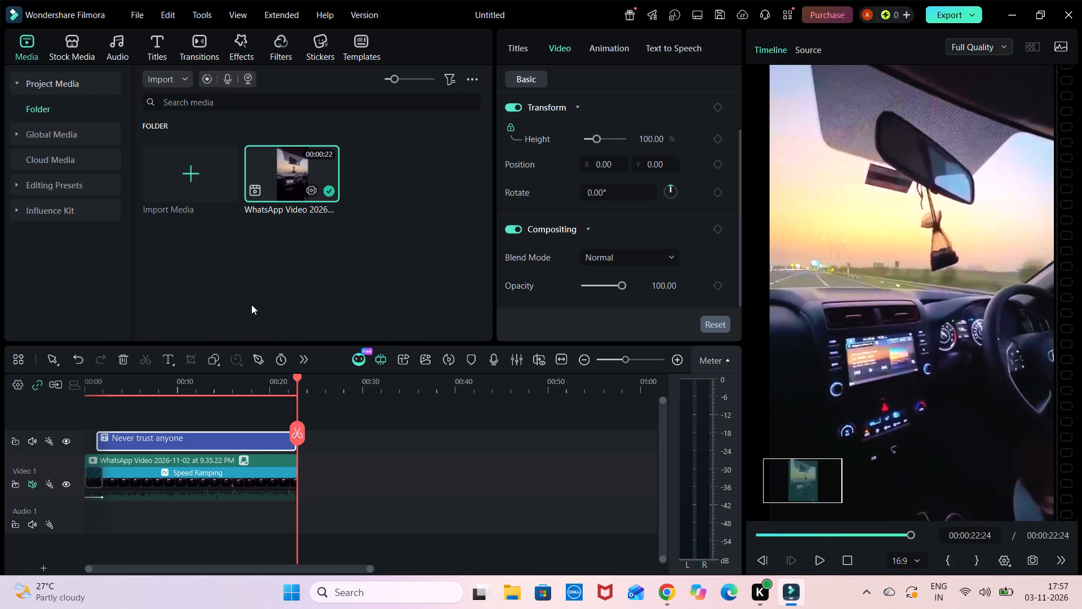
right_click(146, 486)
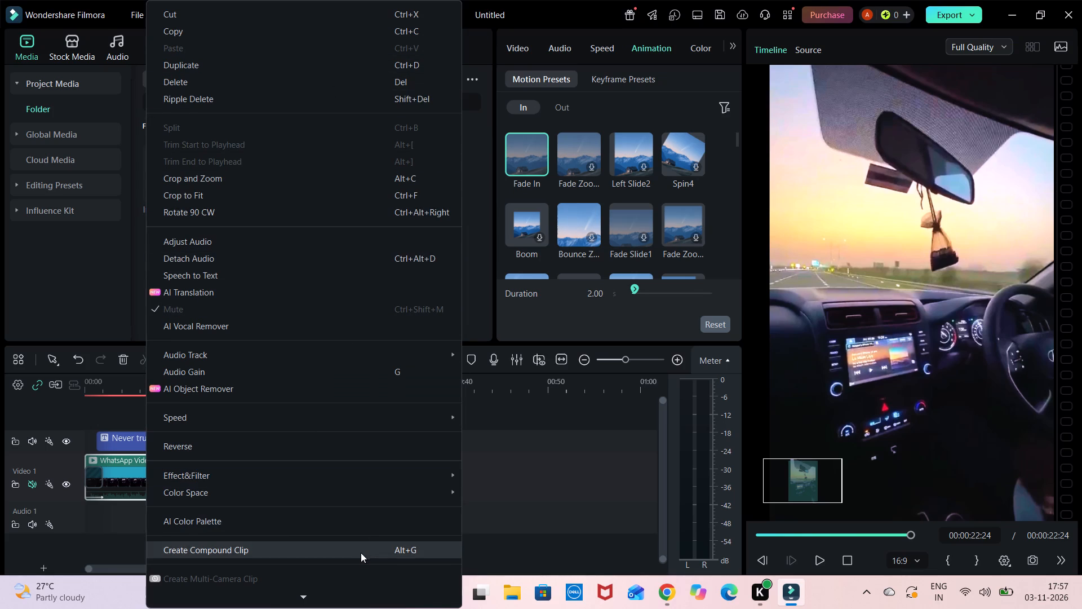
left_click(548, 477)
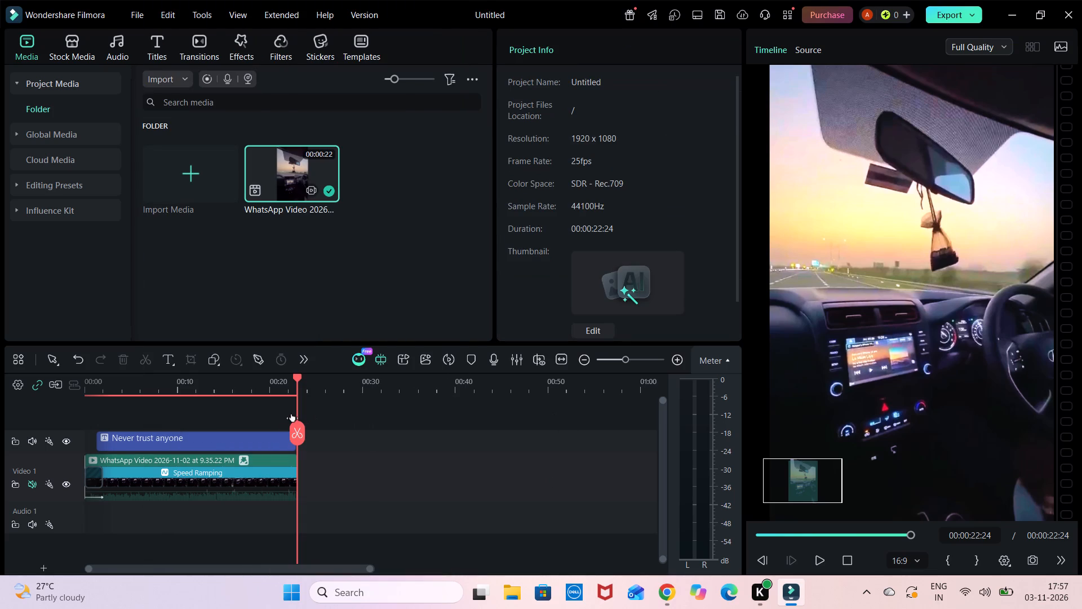
Select the WhatsApp video clip on Video 1 and apply the Zoom Out motion preset as its In animation.
right_click(270, 471)
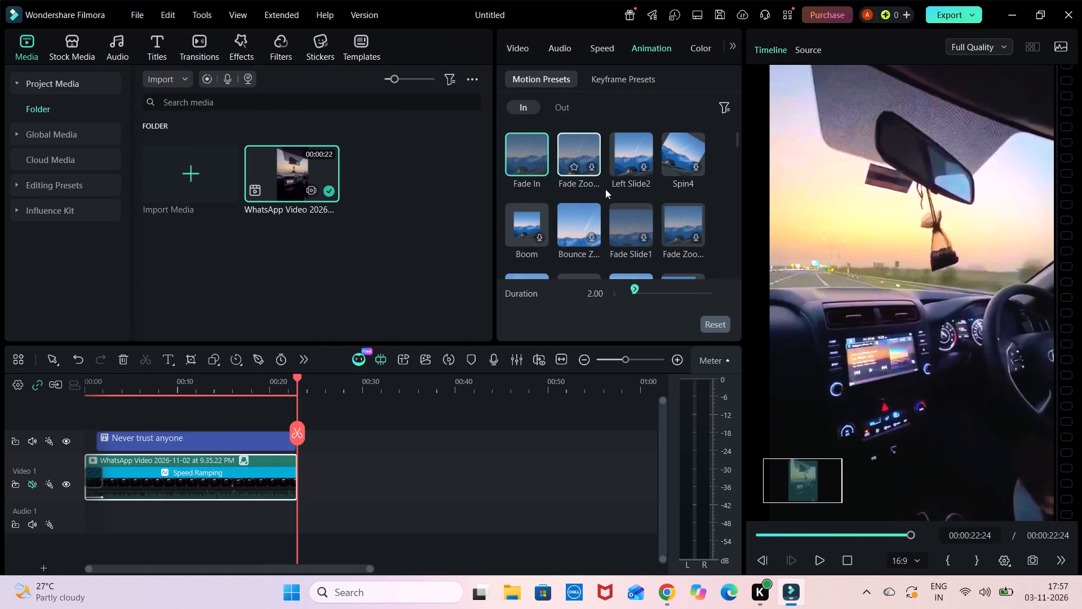
scroll(649, 157, "down", 1)
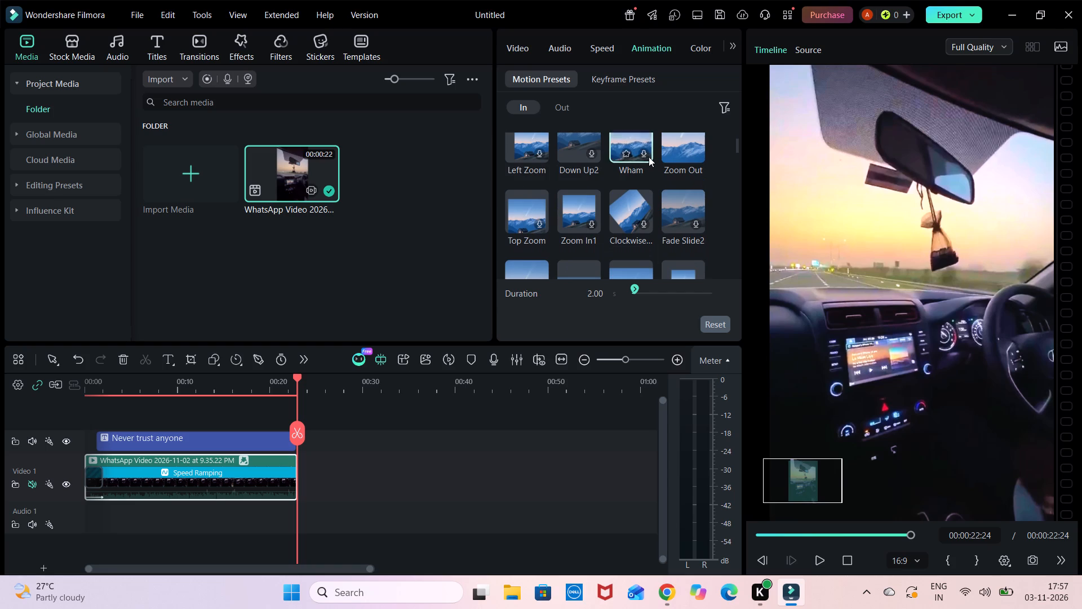
scroll(649, 157, "down", 1)
left_click(682, 192)
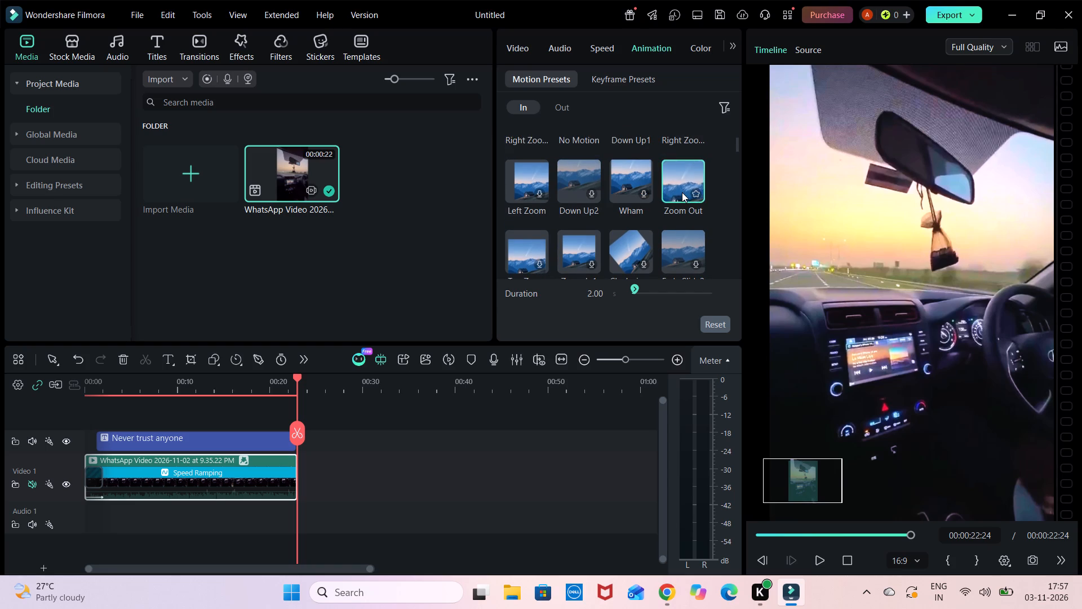
Play the timeline from the start to preview the clip's opening animation.
left_click_drag(903, 533, 670, 531)
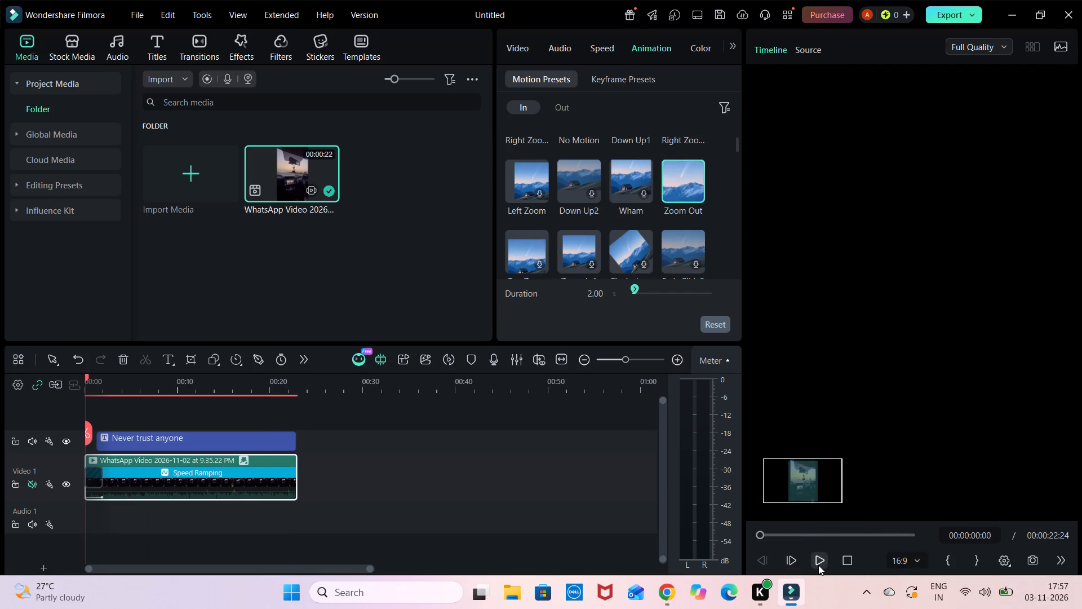
left_click(818, 565)
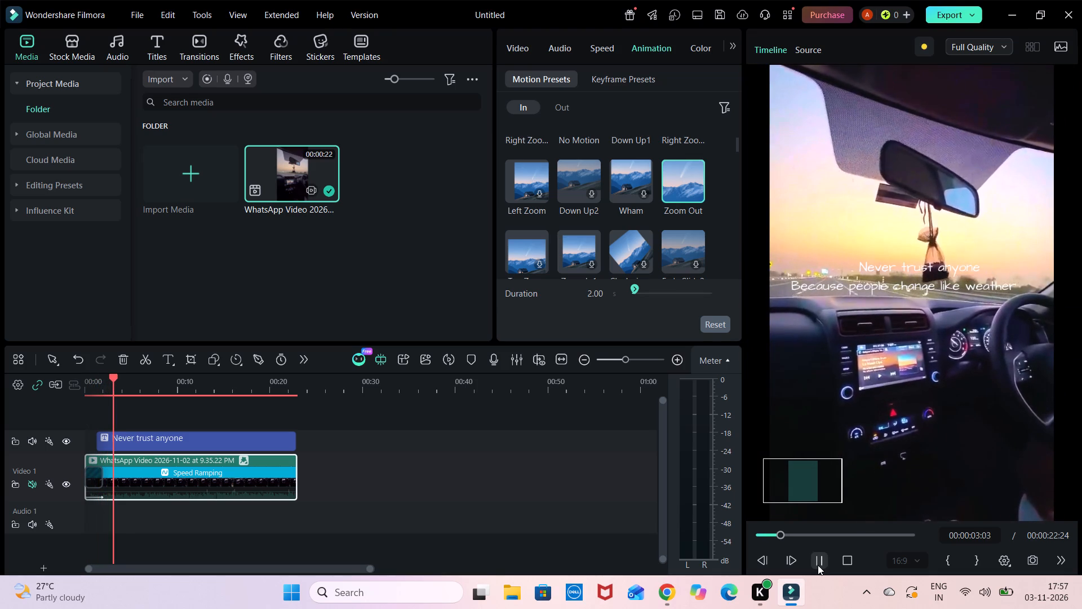
Switch to Google Chrome and play Chitta Kurta (Full video) from the YouTube mix playlist.
left_click(665, 594)
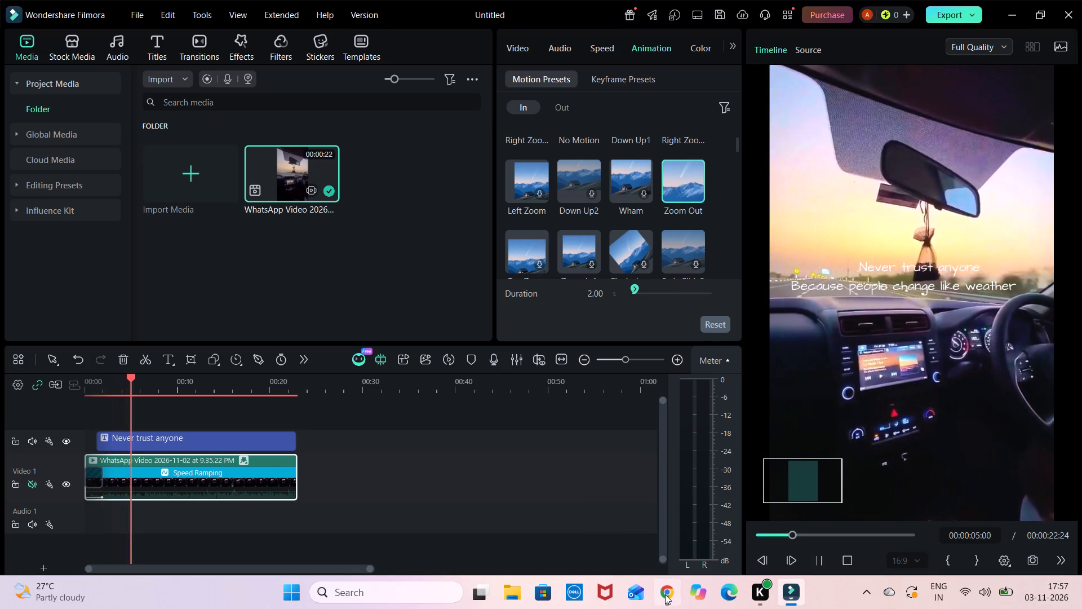
scroll(923, 336, "down", 2)
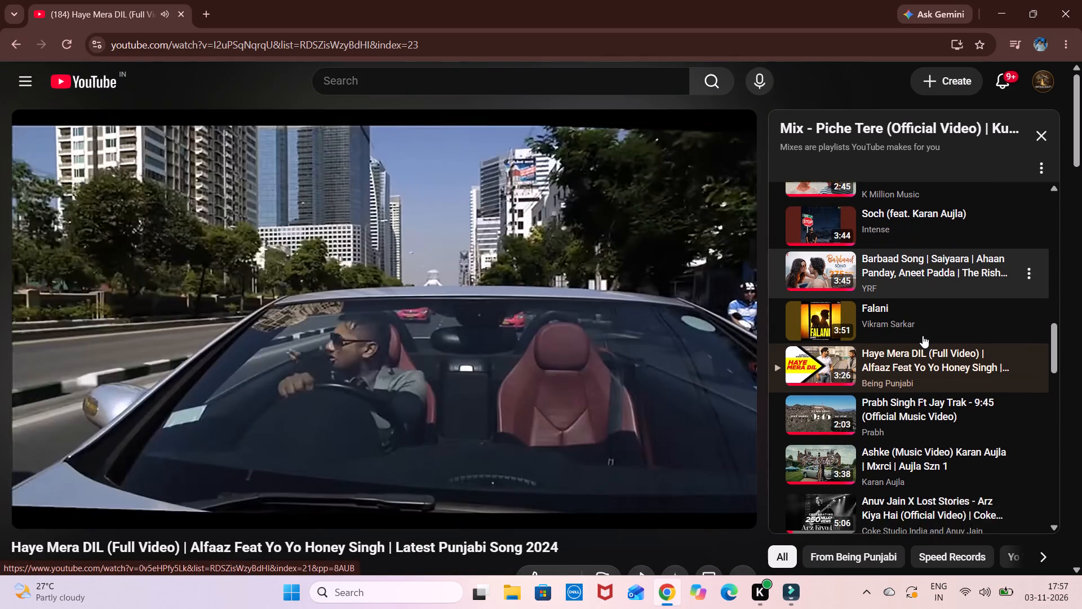
scroll(923, 336, "down", 4)
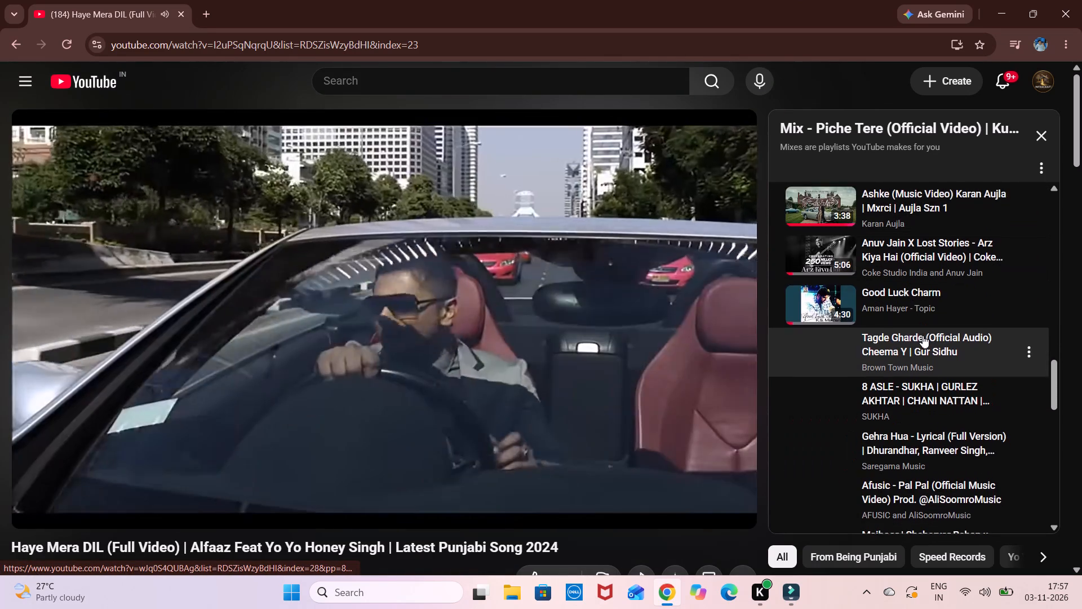
scroll(923, 336, "down", 3)
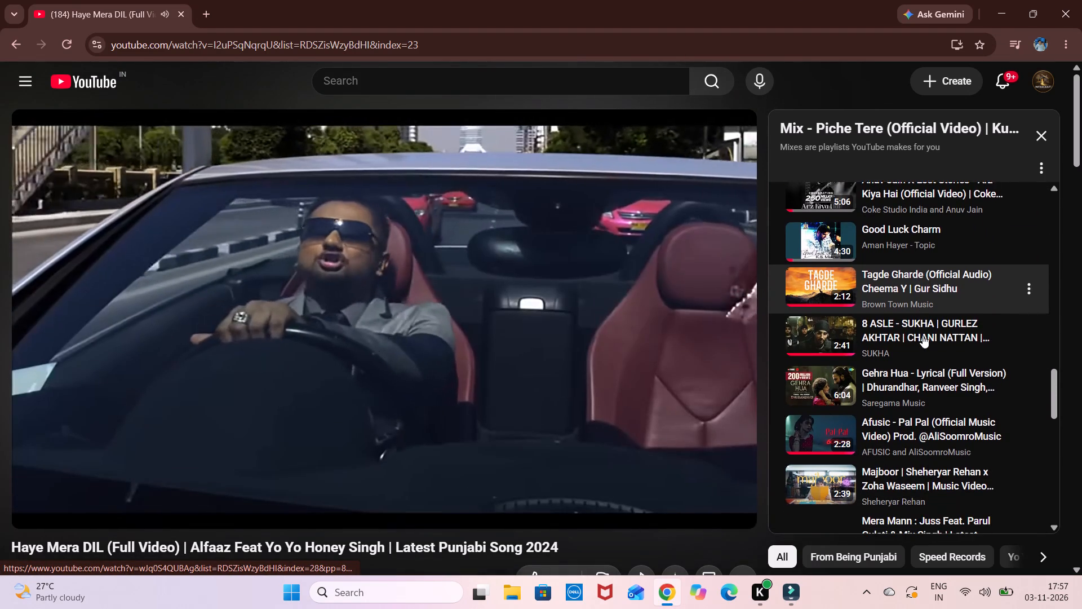
scroll(923, 336, "down", 2)
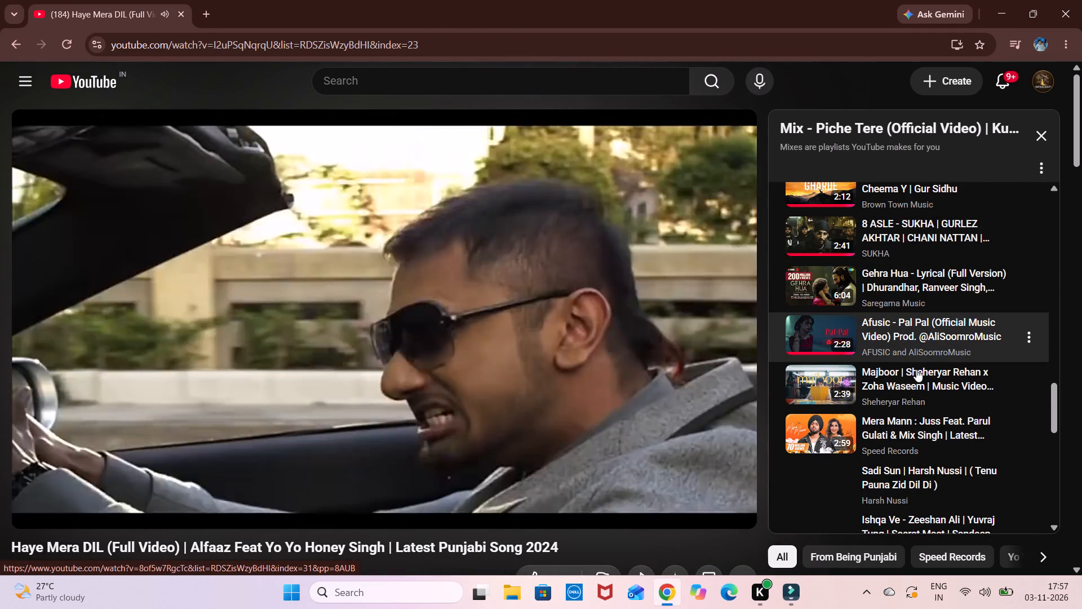
scroll(908, 376, "down", 2)
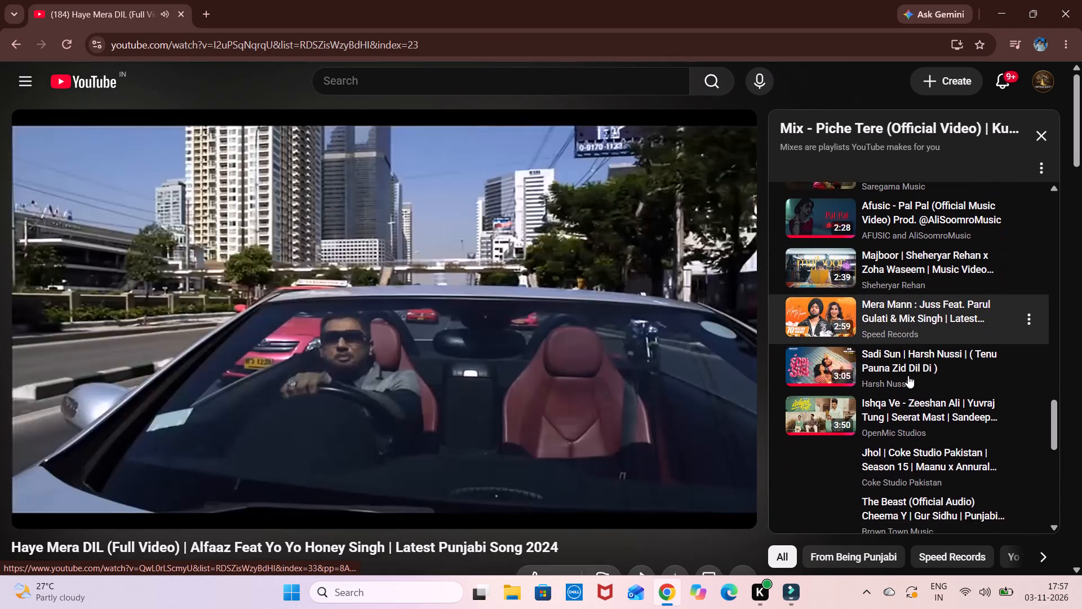
scroll(908, 376, "down", 3)
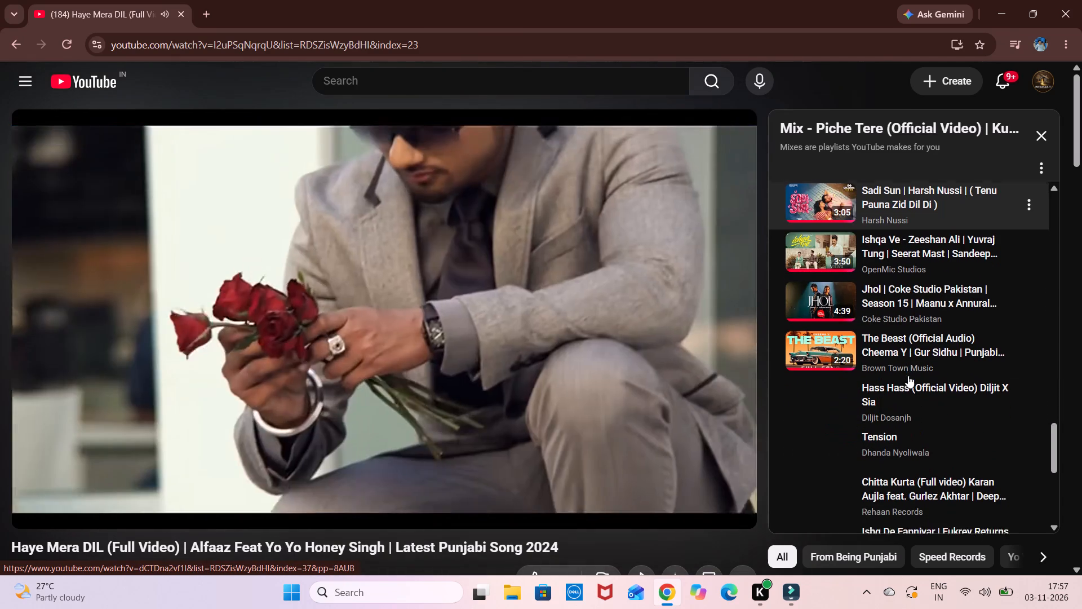
scroll(908, 376, "down", 2)
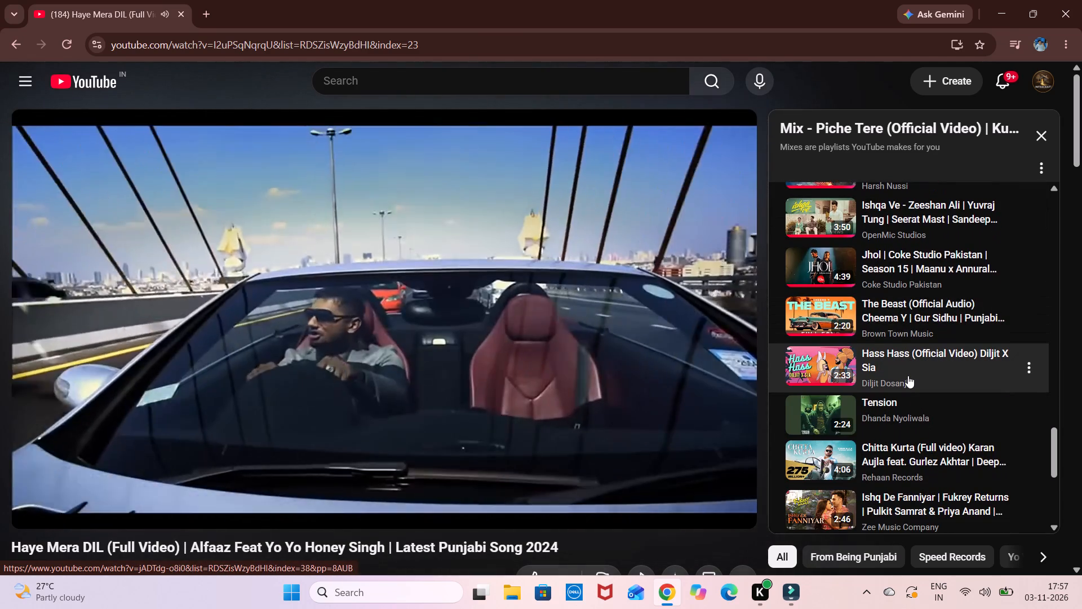
scroll(908, 376, "down", 2)
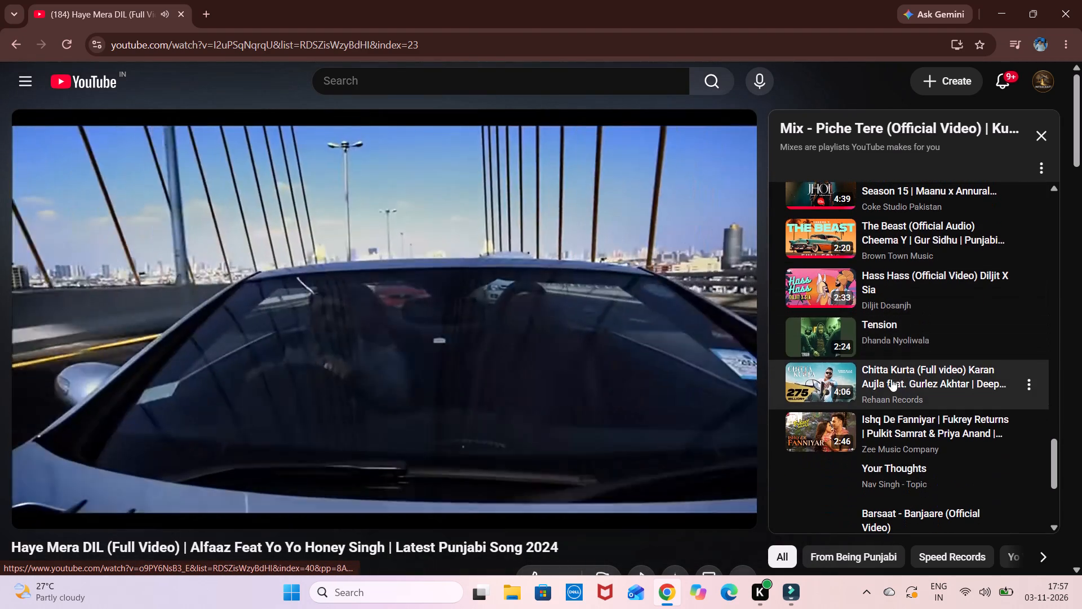
left_click(843, 383)
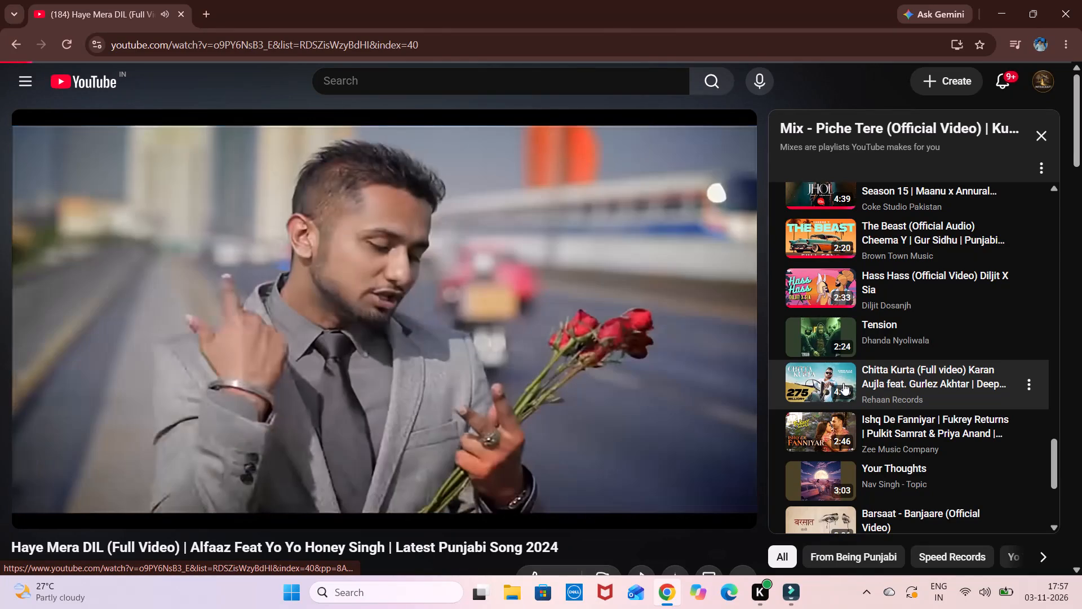
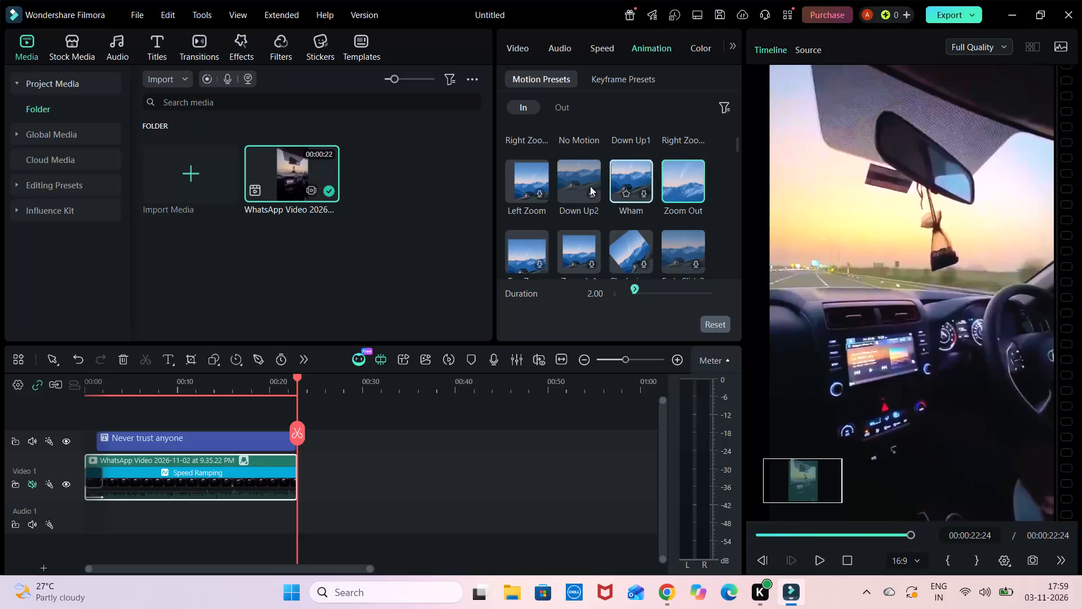
Replace the WhatsApp video clip's In animation with the Down Up2 motion preset.
left_click(575, 175)
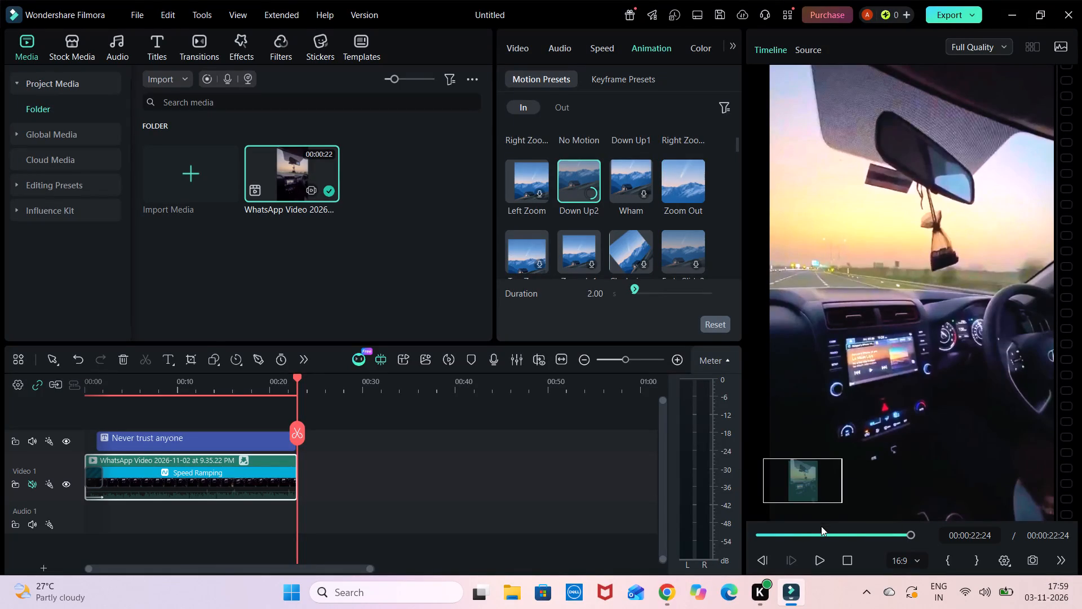
Play the timeline from the start to preview the clip's new entrance animation, and return the playhead to the beginning.
left_click_drag(818, 535, 725, 533)
left_click(818, 562)
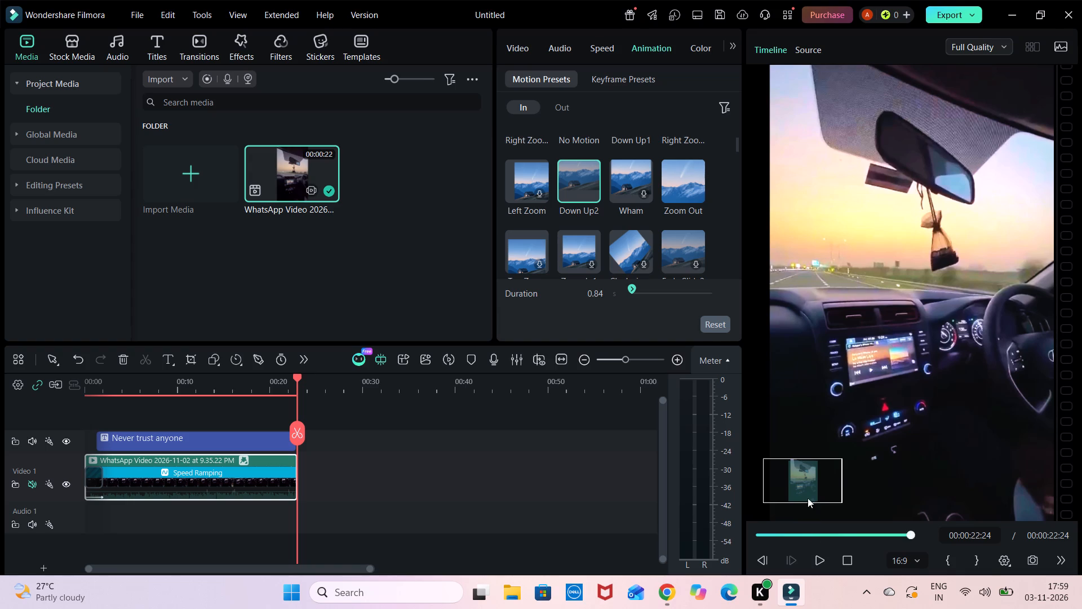
left_click_drag(784, 532, 653, 578)
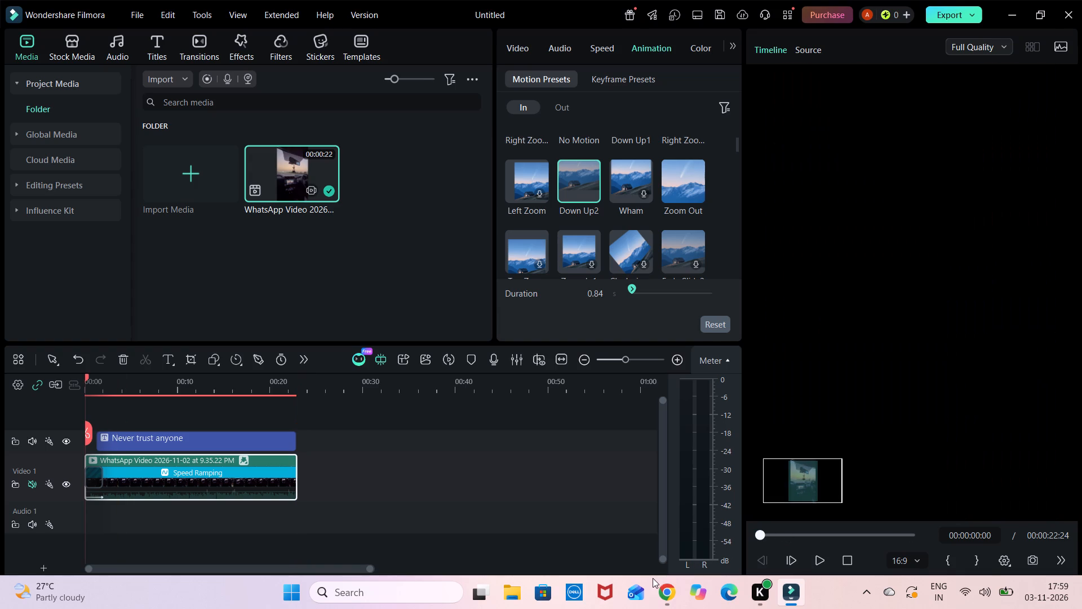
left_click_drag(653, 578, 635, 592)
Apply the Virus Night cinematic filter to the WhatsApp video clip on Video 1.
left_click(282, 43)
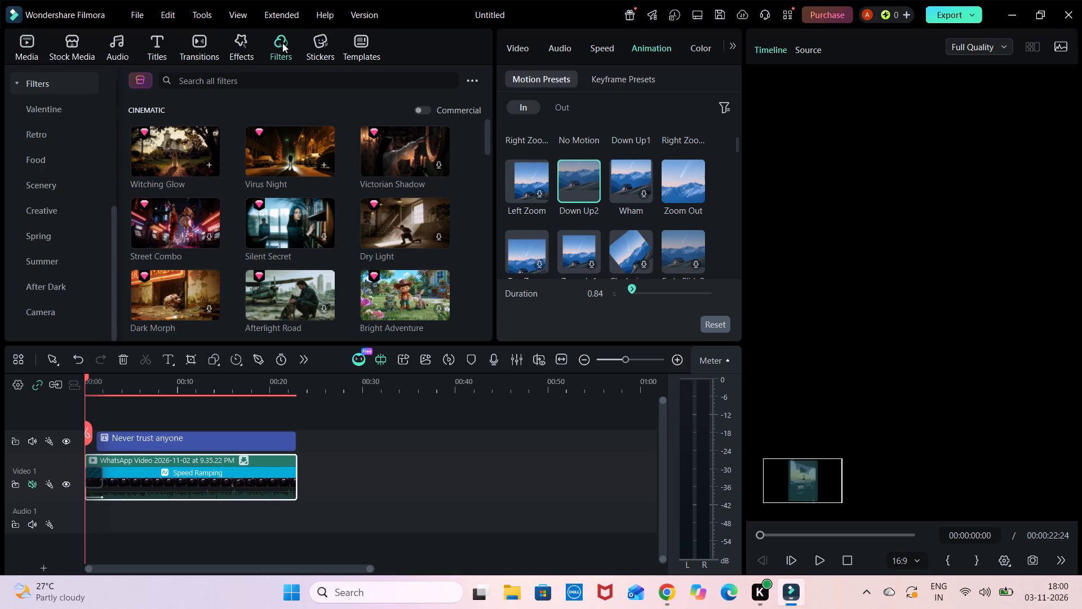
left_click_drag(288, 149, 233, 383)
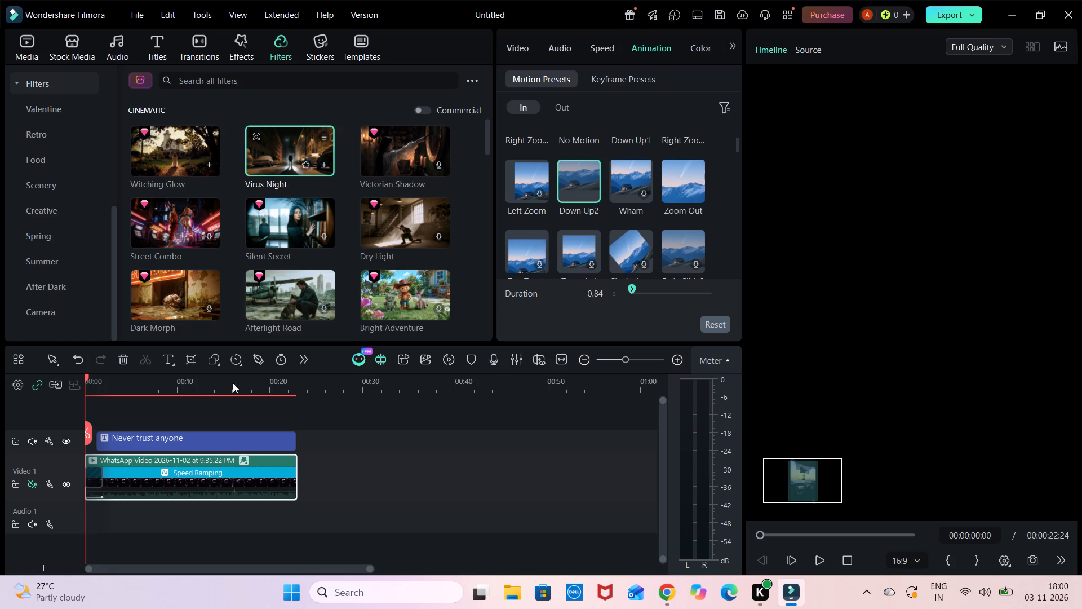
left_click_drag(233, 383, 194, 466)
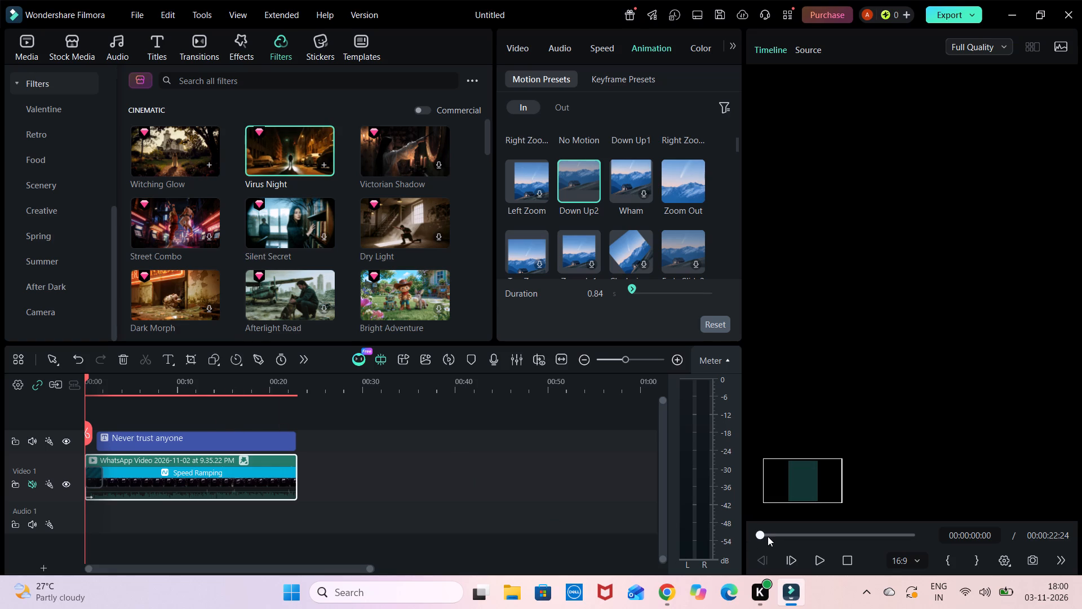
Play the timeline from the start to preview the filtered clip, and jump back to 00:00:02:04 to check the title.
left_click(818, 557)
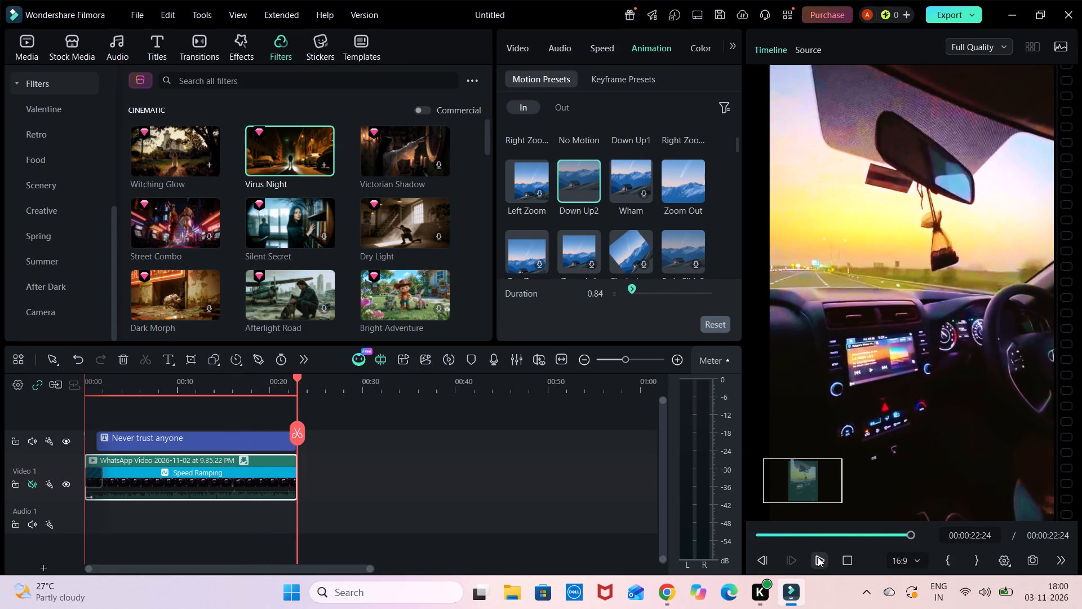
left_click(774, 535)
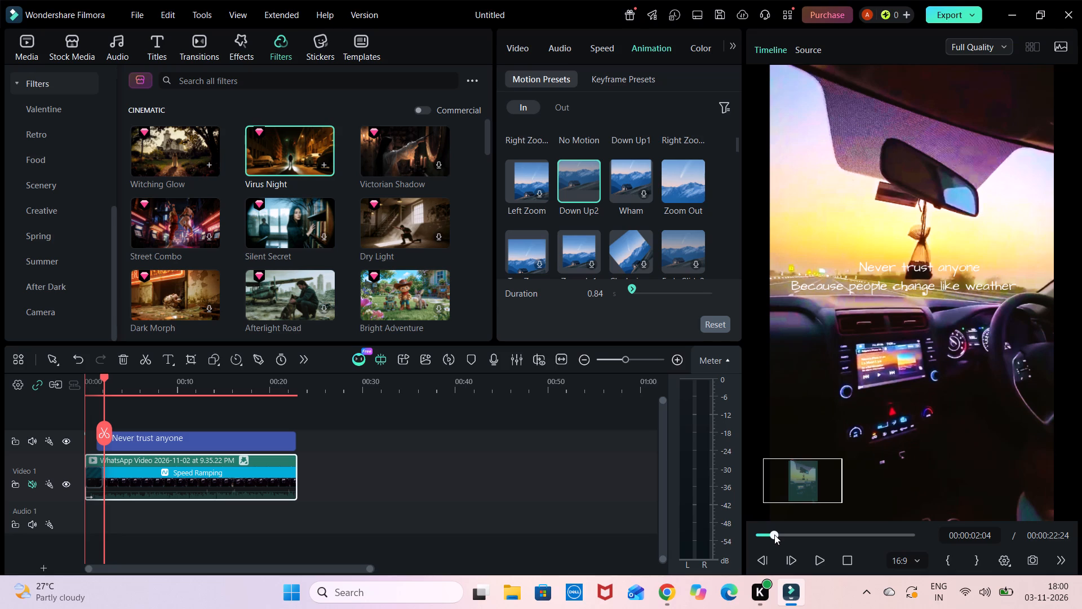
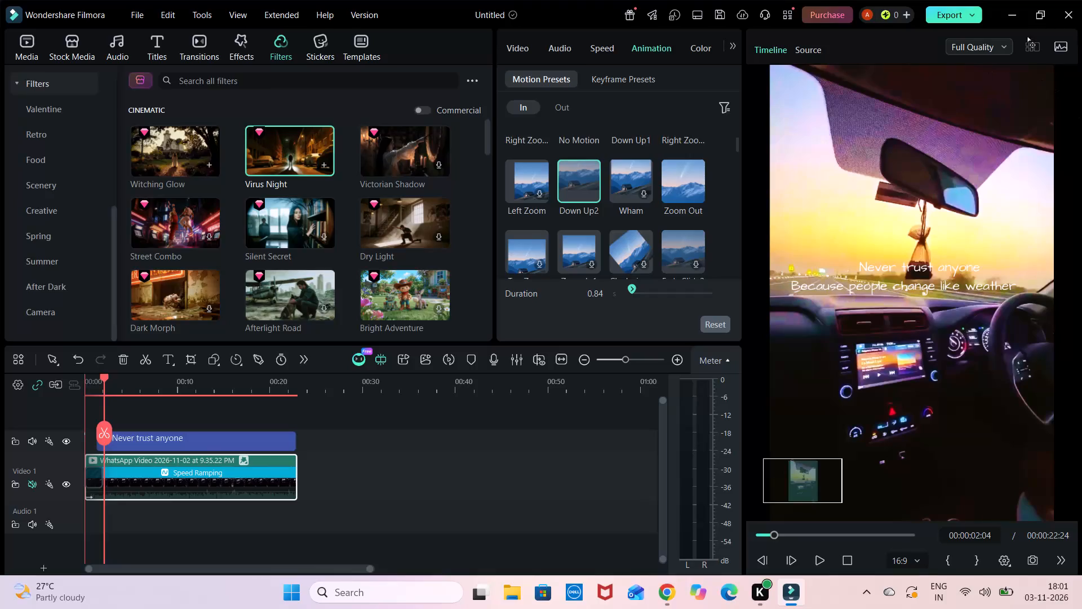
Close the untitled project and exit the video editor.
left_click(1072, 12)
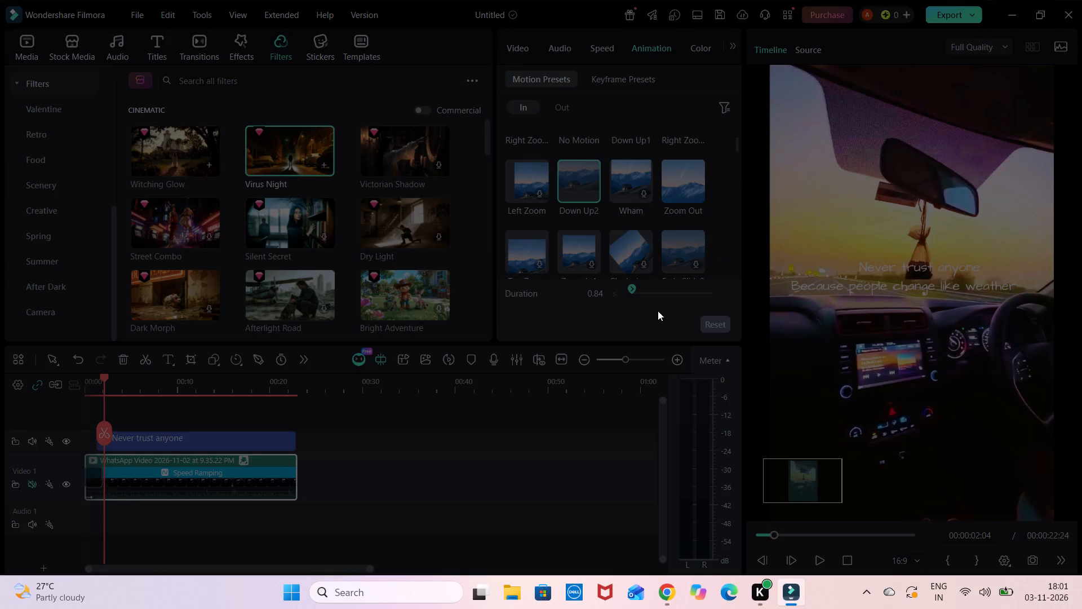
left_click(656, 300)
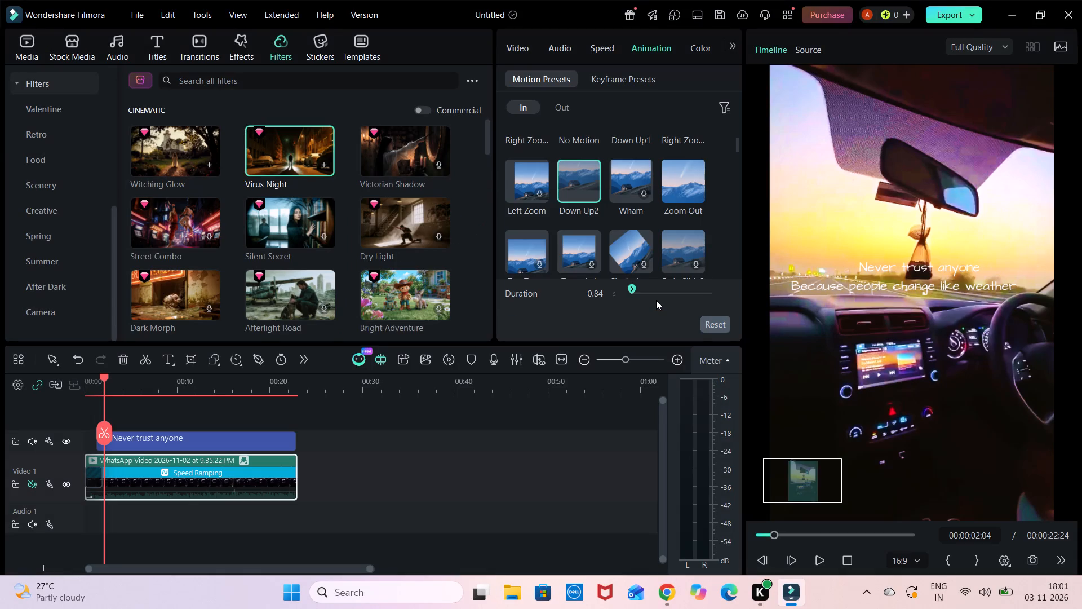
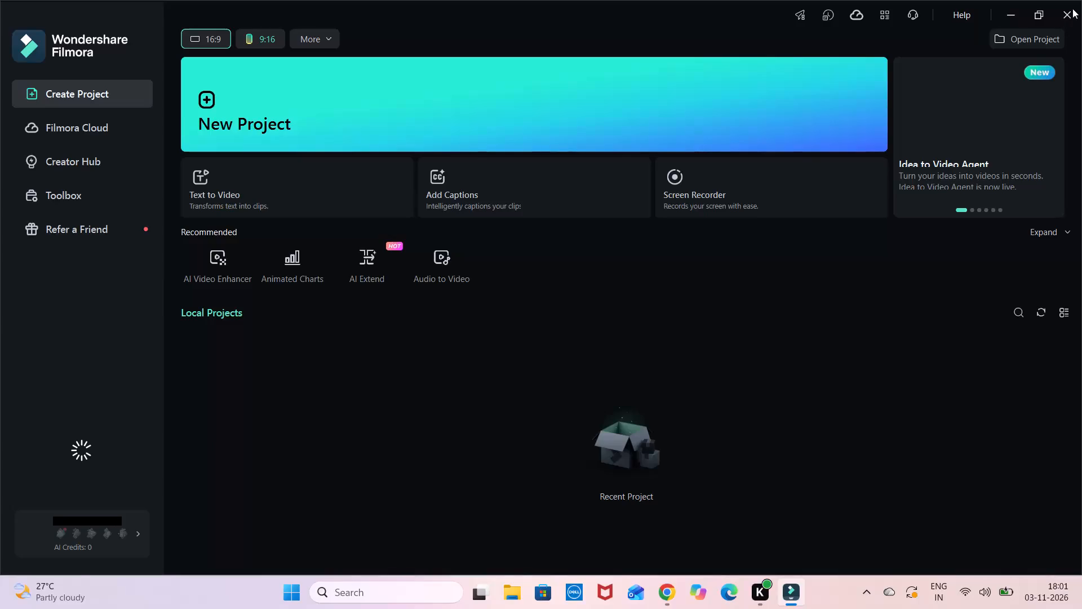
Close the Wondershare Filmora start window to quit the program.
left_click(1065, 17)
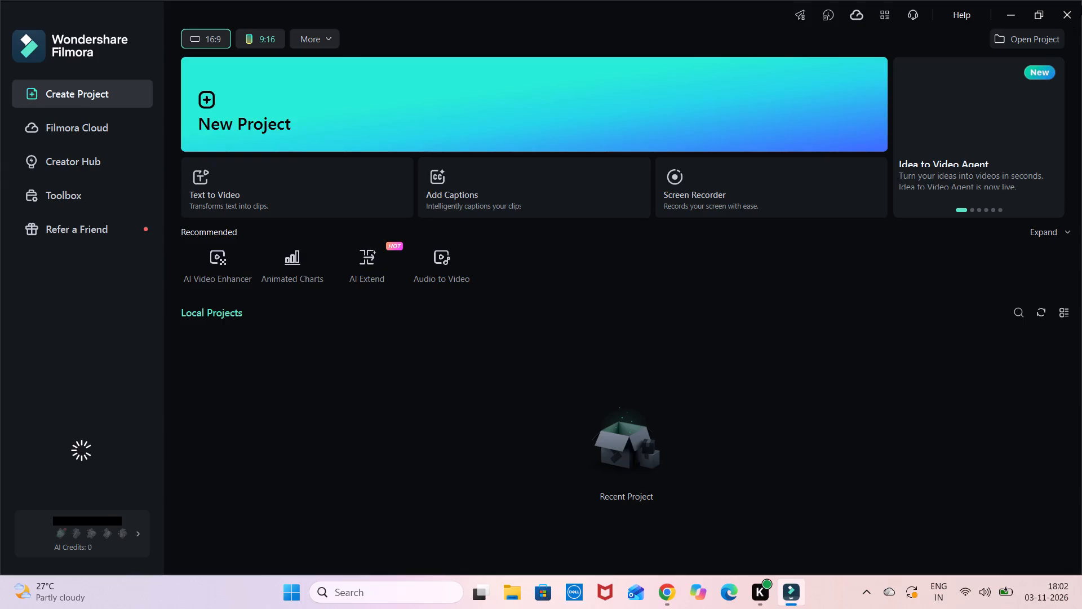
left_click(1067, 13)
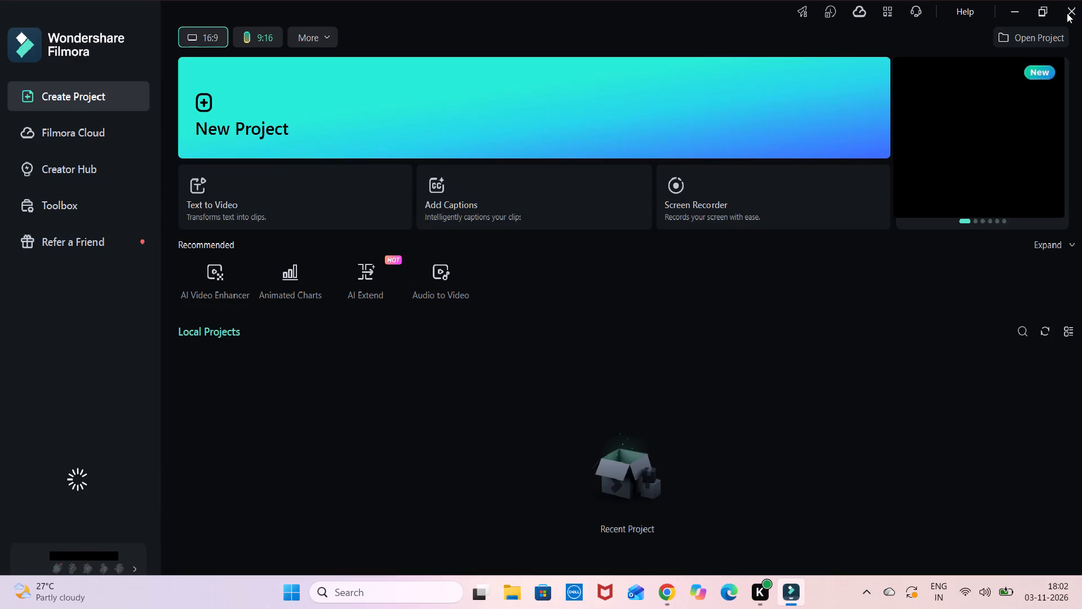